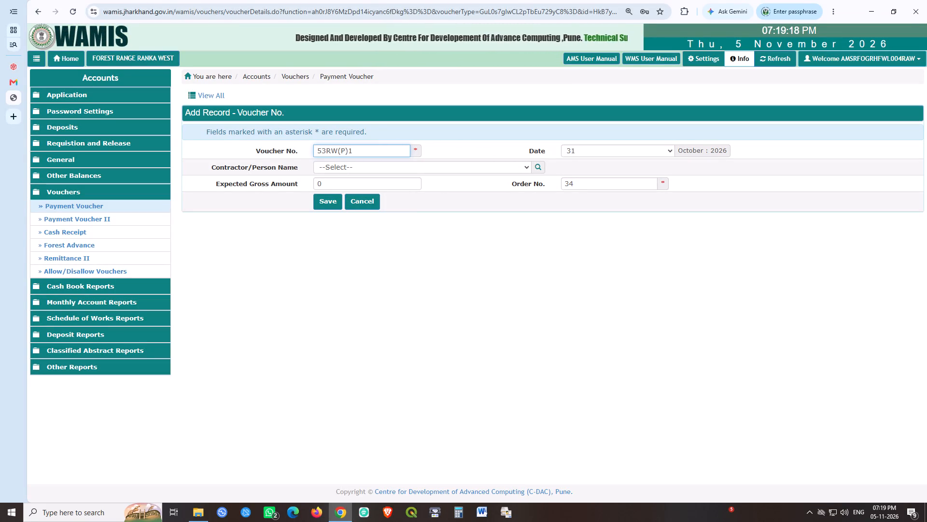
Set the voucher number of the new payment voucher to 55RW(P)1.
click(483, 369)
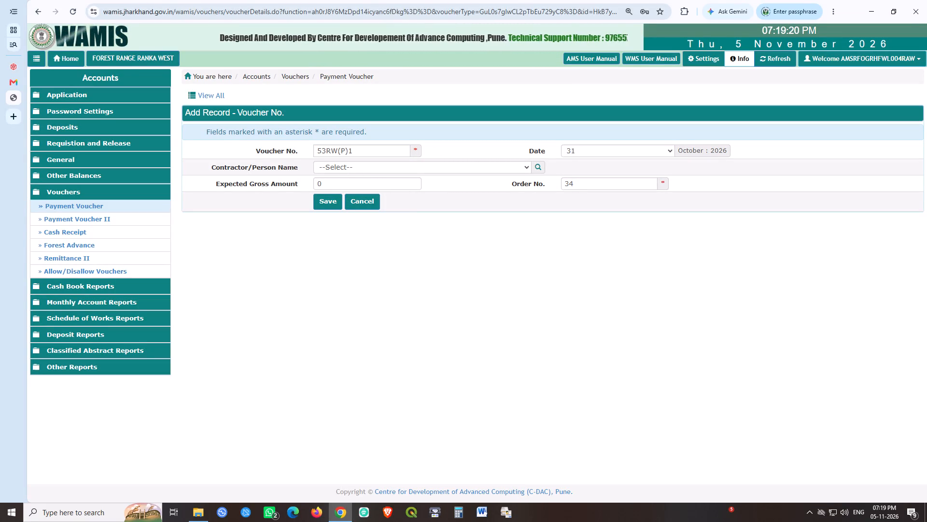
click(356, 151)
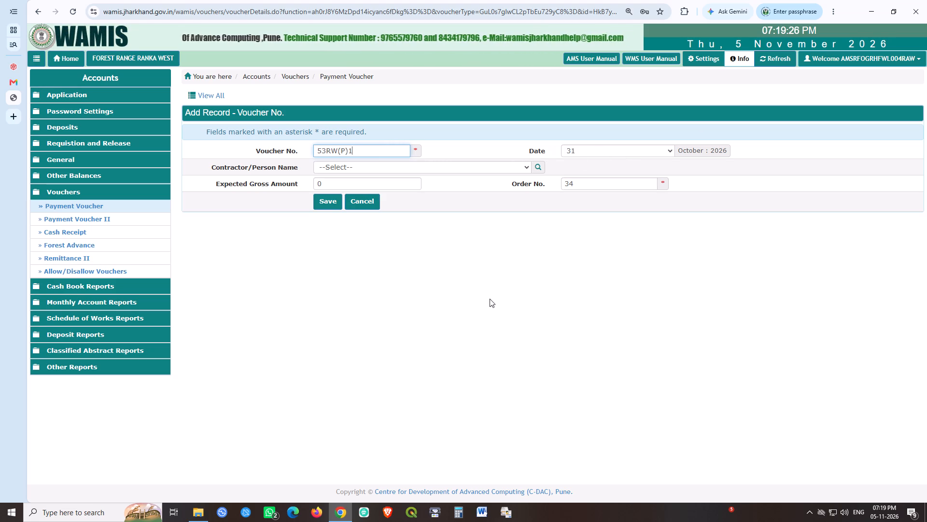
key(Left)
key(Left)
key(Left)
key(Left)
key(Left)
key(Left)
key(shift+Left)
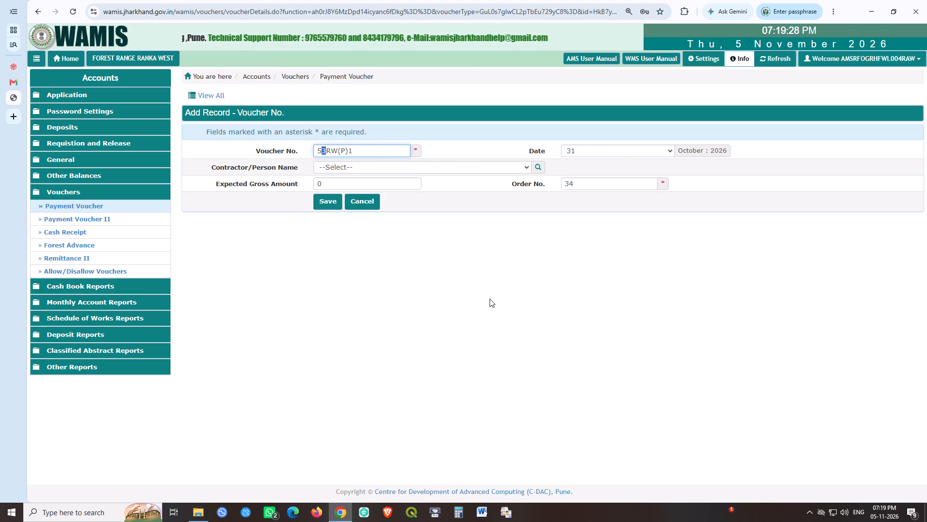
key(5)
key(Right)
key(Right)
key(Right)
key(Right)
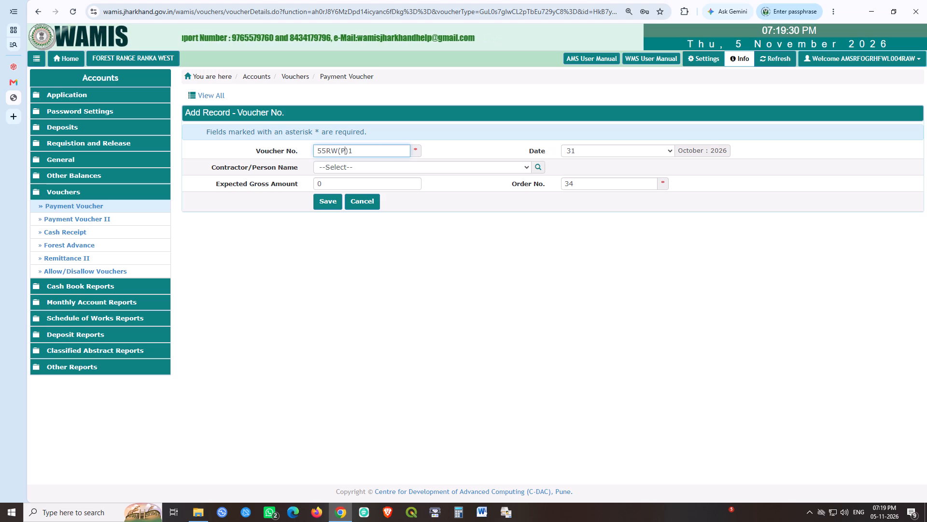
key(Right)
Enter an expected gross amount of 7907 for voucher 55RW(P)1 and save the voucher record.
key(Tab)
key(Tab)
key(Tab)
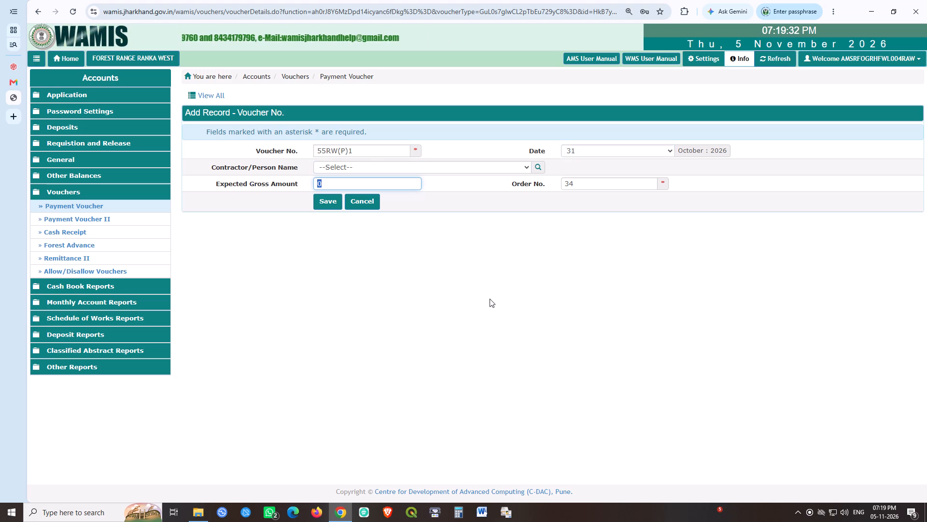
text(7907)
key(Tab)
key(Tab)
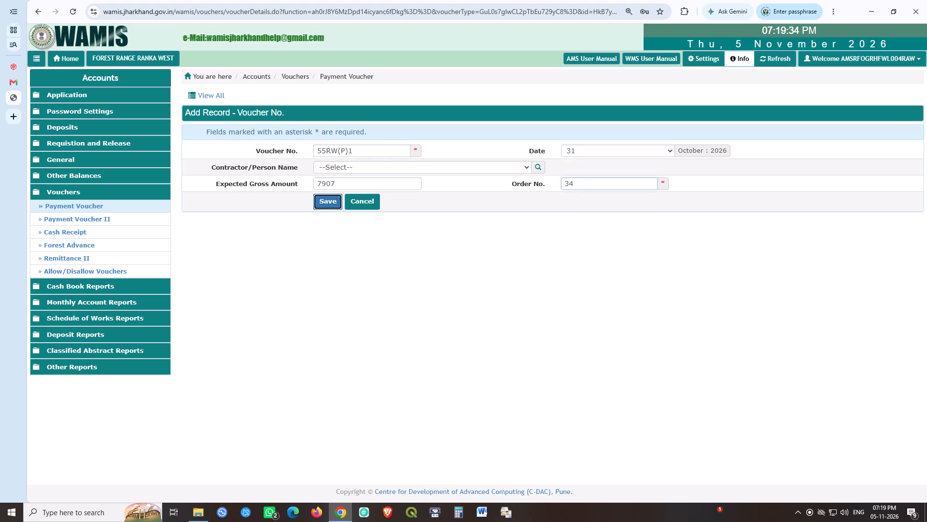
key(space)
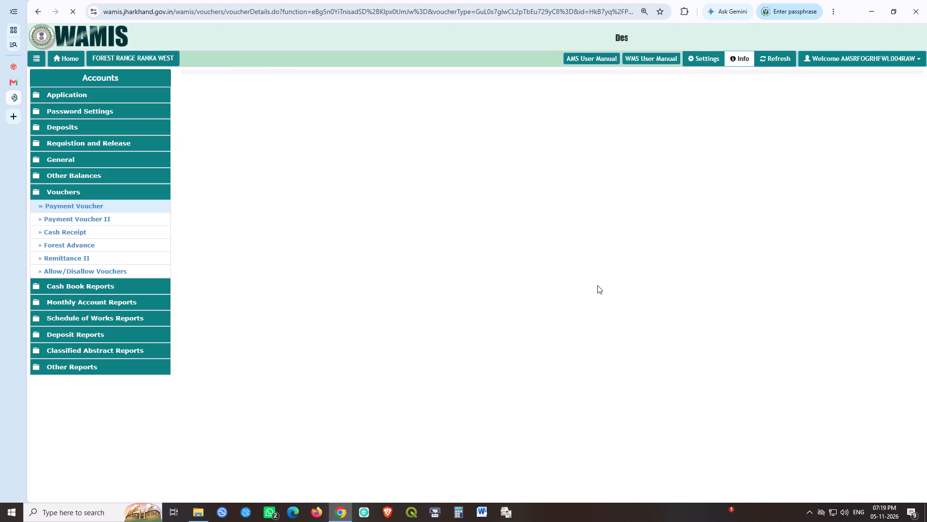
Start a transaction for voucher 55RW(P)1 with amount 7907 and set its payment mode to Cash.
click(188, 218)
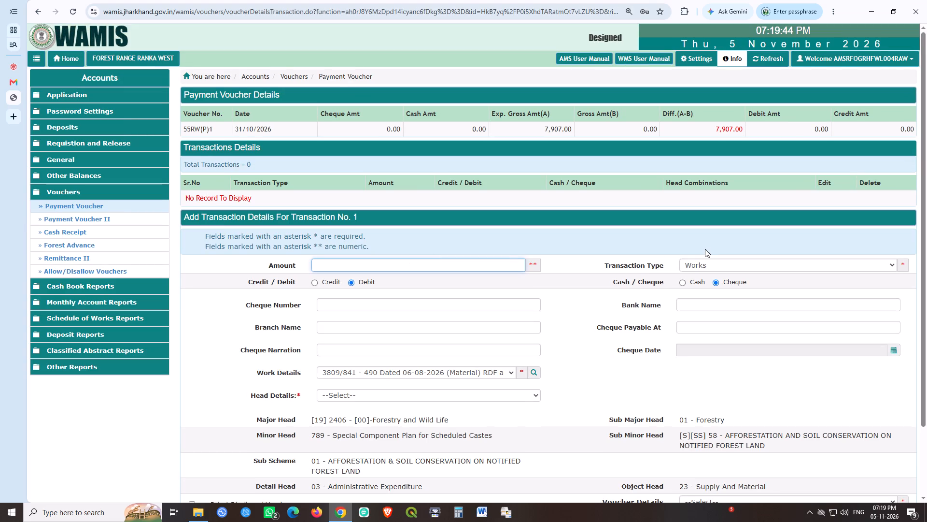
text(7907)
key(Tab)
key(Tab)
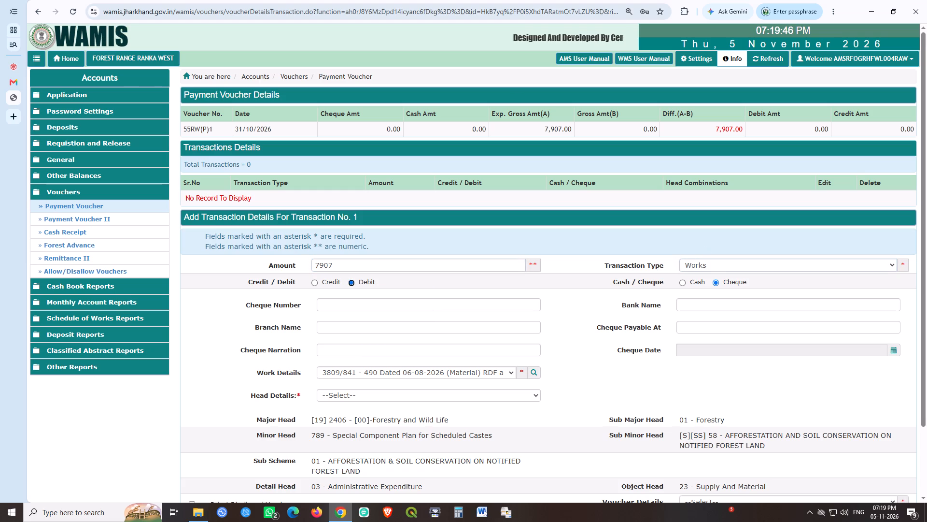
key(Tab)
key(Left)
click(469, 305)
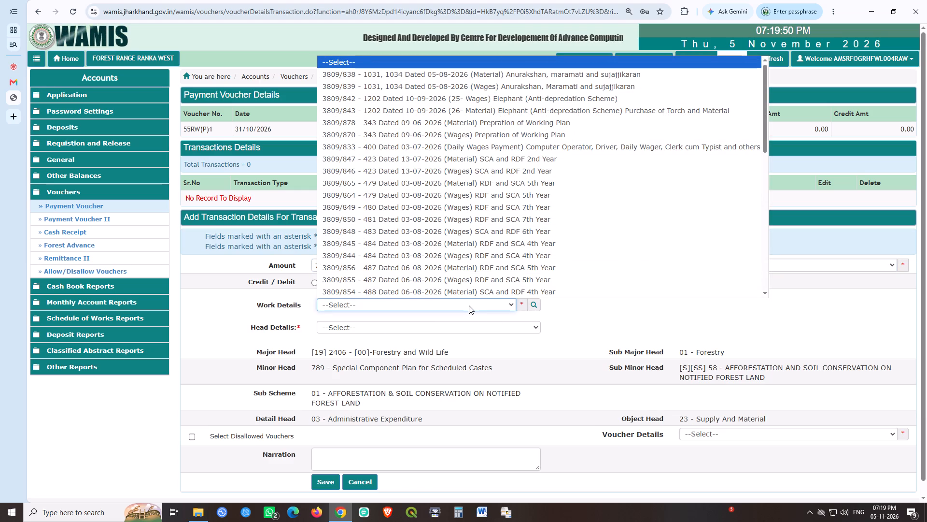
scroll(450, 217, down, 1)
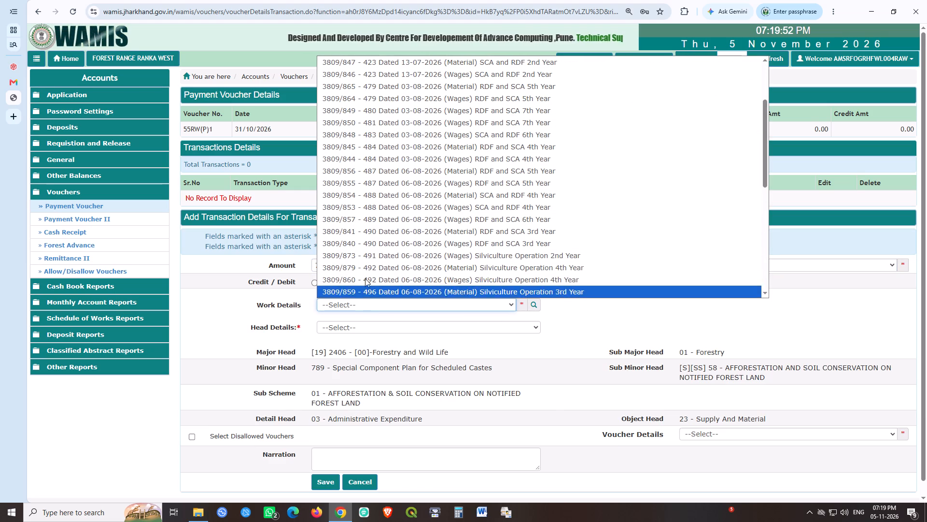
click(386, 234)
click(376, 327)
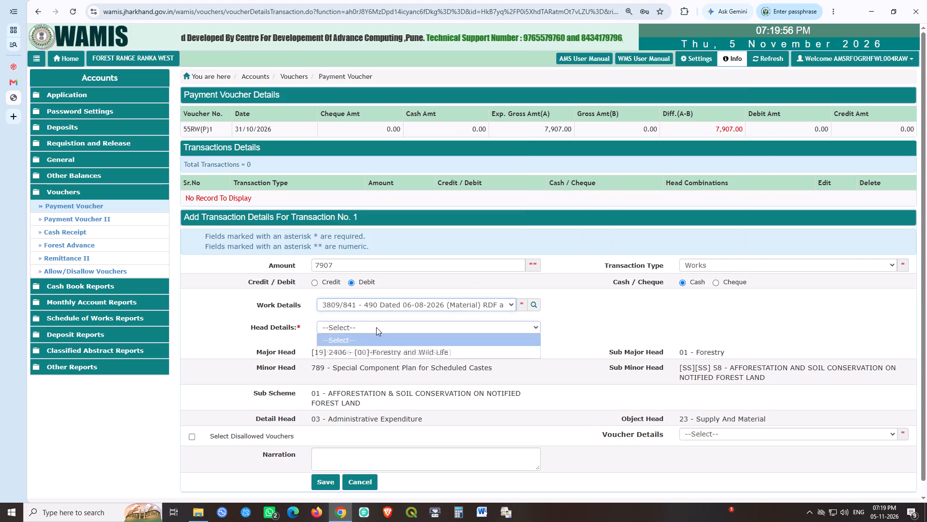
click(349, 351)
click(576, 319)
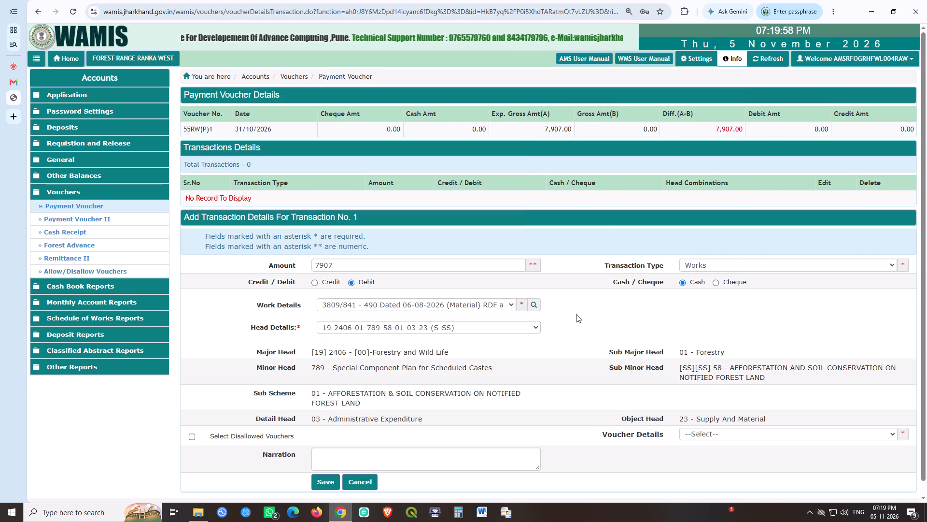
click(322, 481)
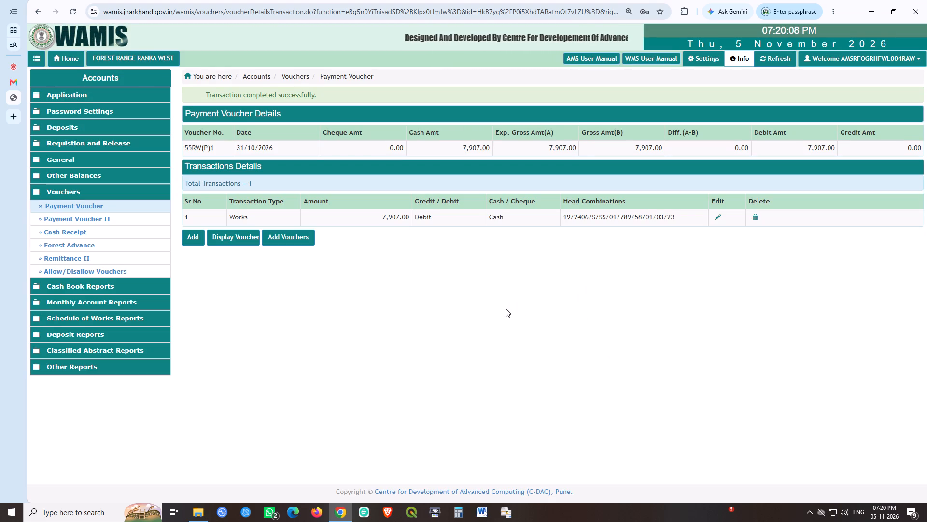
Start another payment voucher record and set its voucher number to 21RW.
click(297, 236)
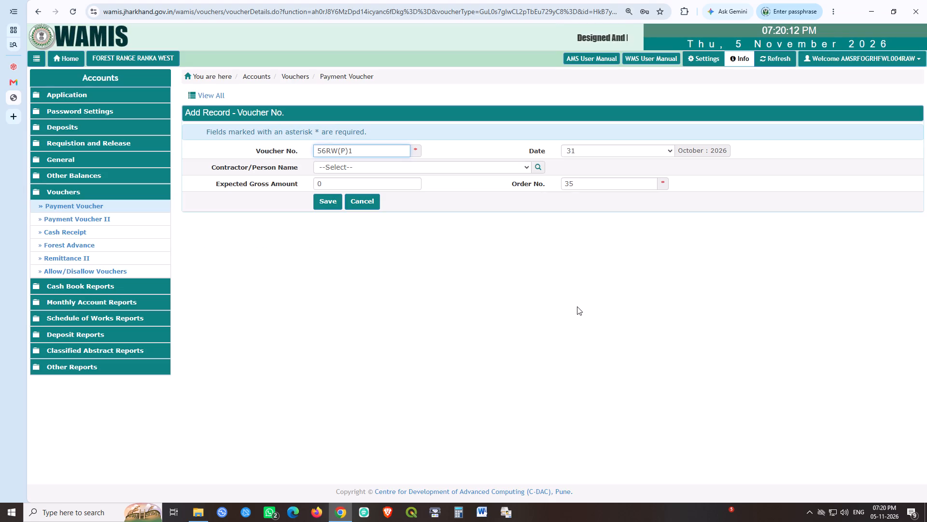
key(shift+Right)
key(shift+Right)
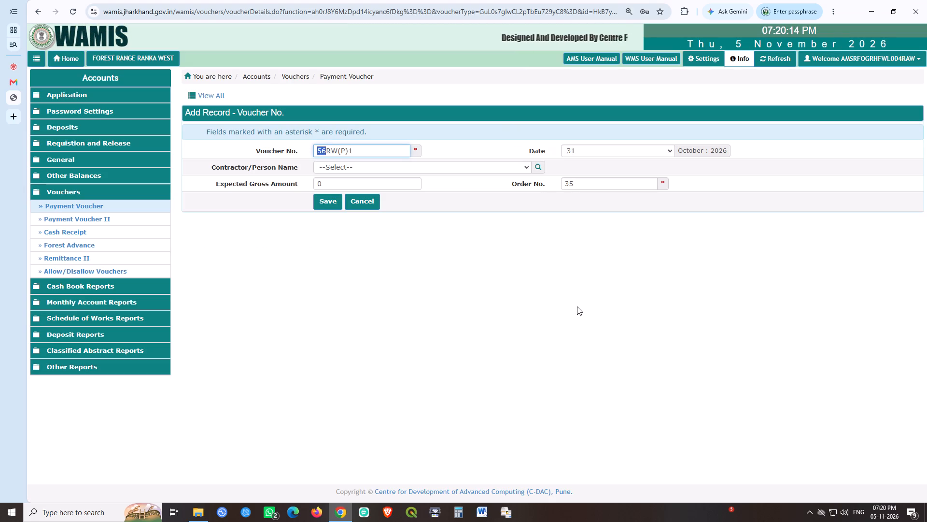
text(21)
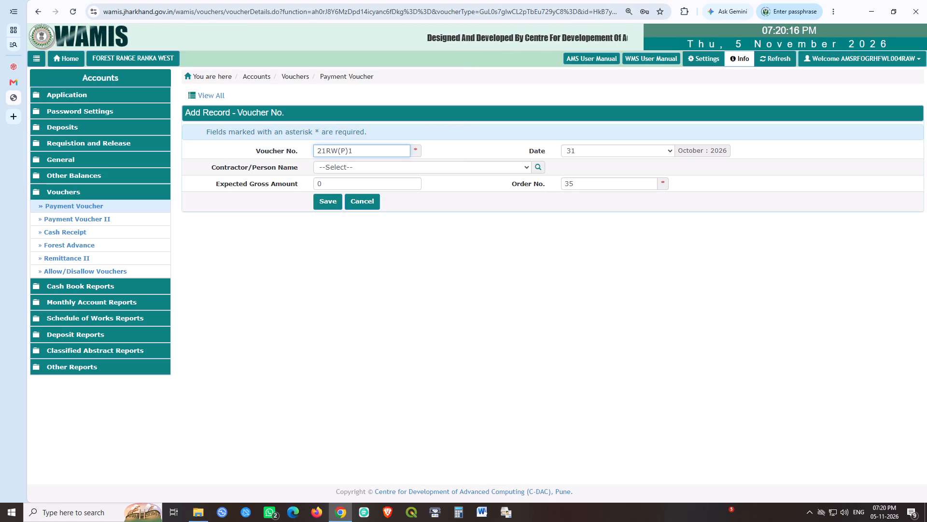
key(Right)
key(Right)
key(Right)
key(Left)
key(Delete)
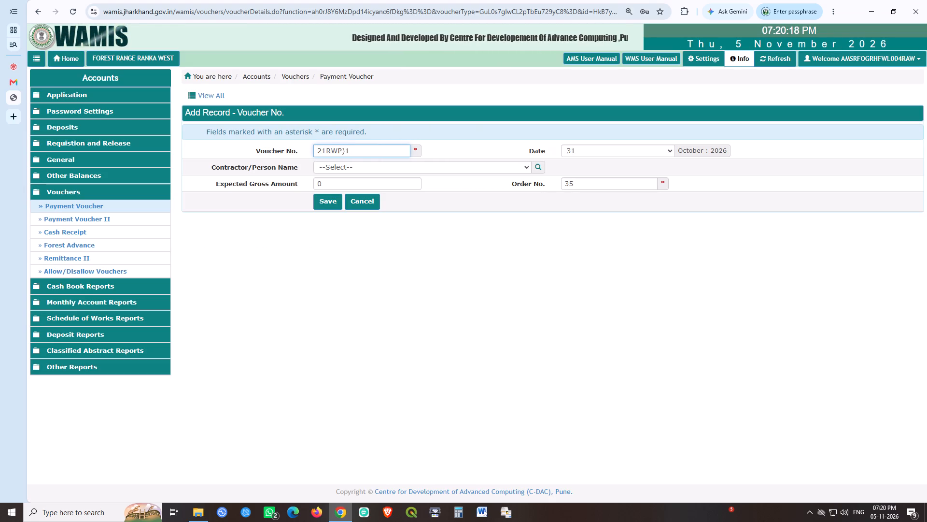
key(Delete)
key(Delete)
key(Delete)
Enter an expected gross amount of 102960 for voucher 21RW and save the voucher record.
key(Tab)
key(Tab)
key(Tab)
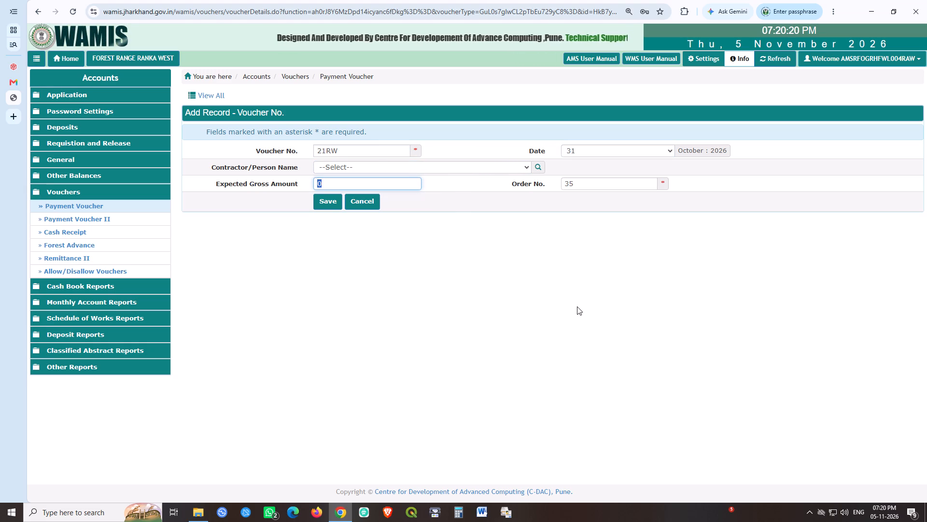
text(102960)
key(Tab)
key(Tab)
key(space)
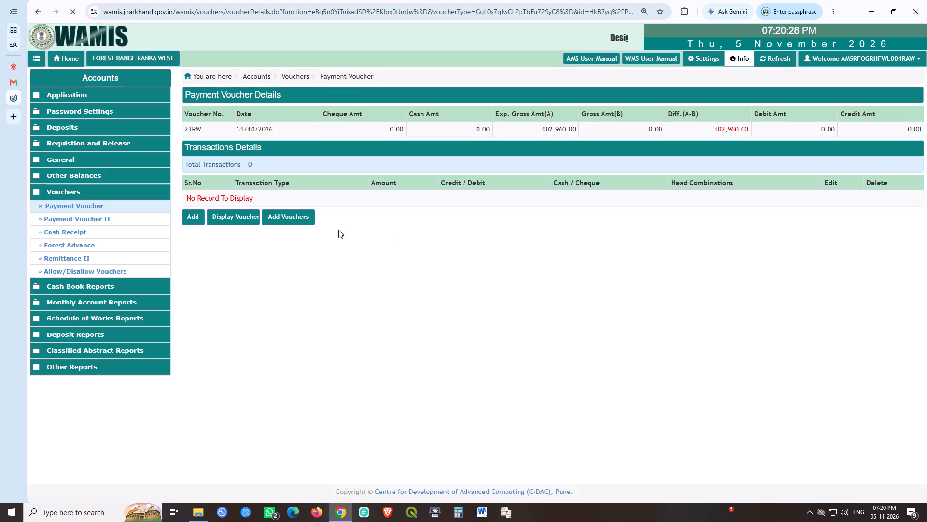
Start a transaction for voucher 21RW with amount 102960 and set its payment mode to Cash.
click(182, 217)
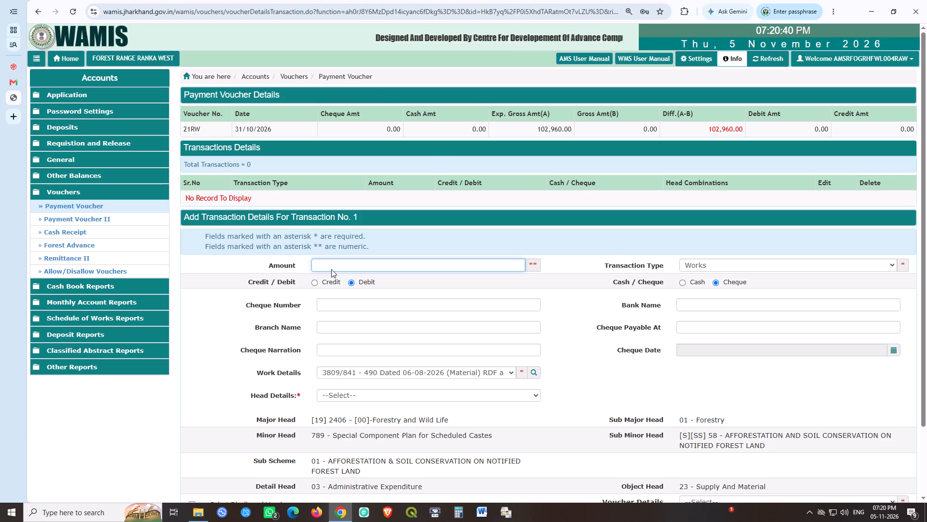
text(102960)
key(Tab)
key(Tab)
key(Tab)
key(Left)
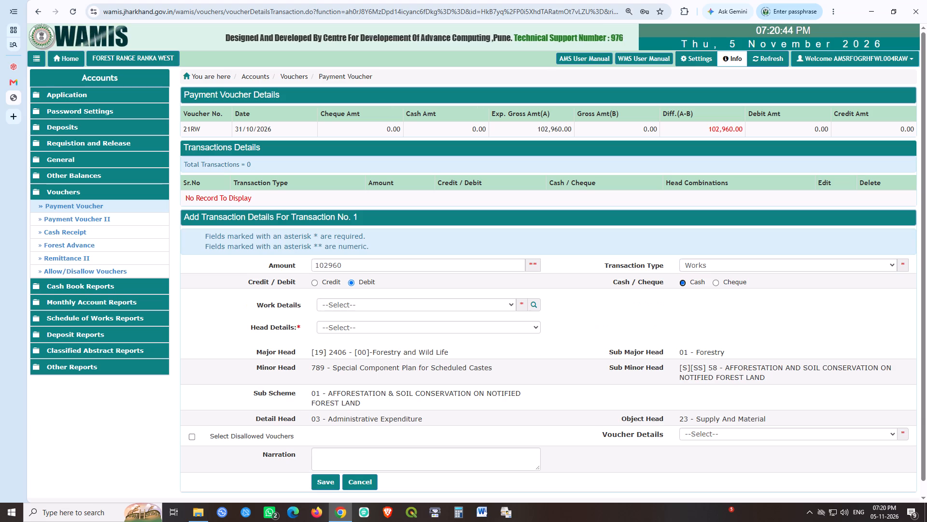
Assign work 3809/840 - 490 (Wages) RDF and SCA 3rd Year and its head 19/2406/S/SS/01/789/58/01/01/03, and save the transaction.
click(381, 297)
click(406, 304)
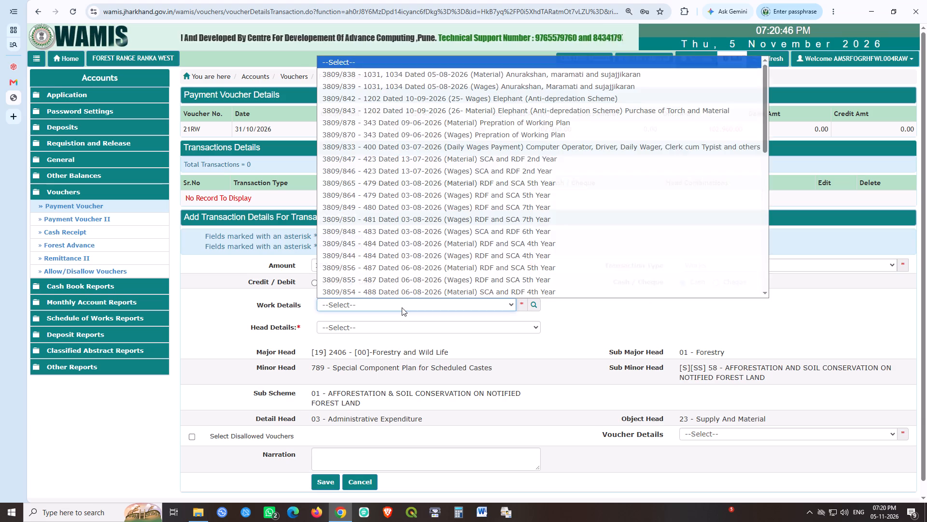
scroll(448, 217, down, 1)
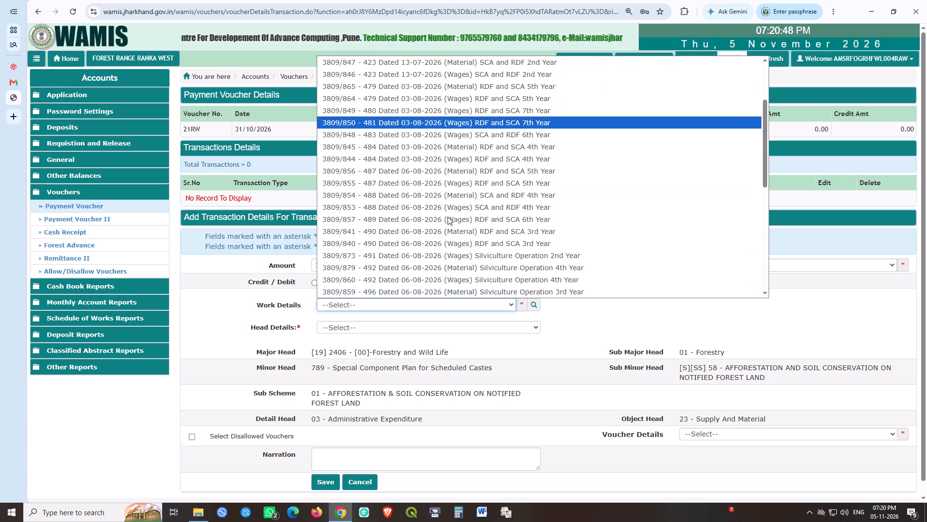
click(391, 245)
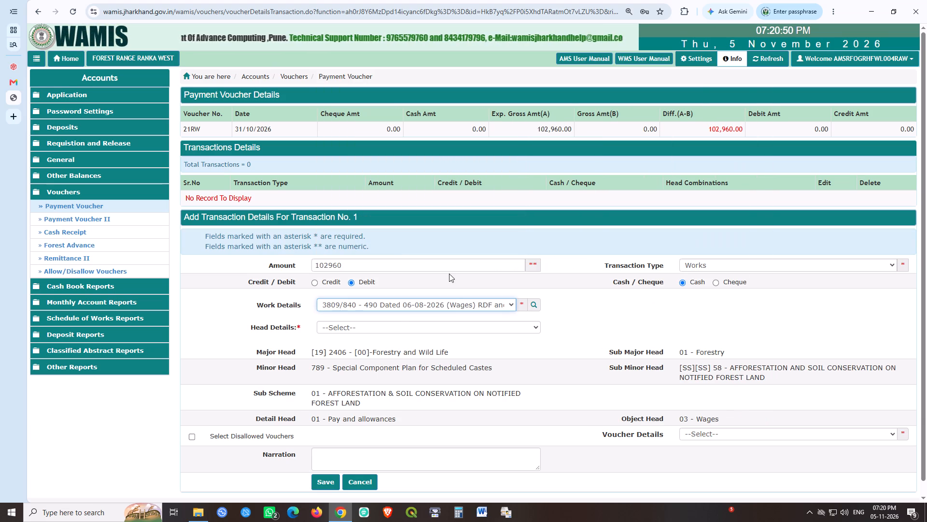
click(446, 324)
click(430, 351)
click(319, 484)
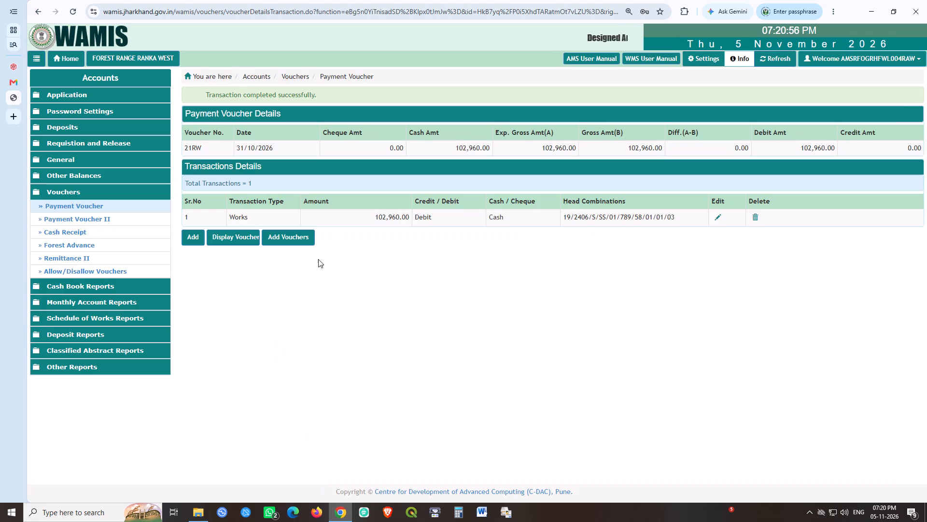
Start another payment voucher record after voucher 21RW.
click(315, 238)
click(304, 242)
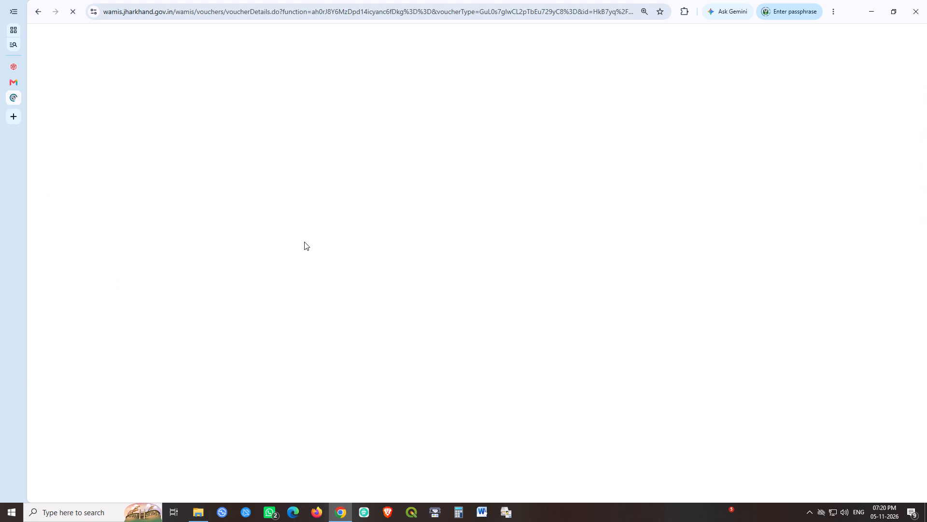
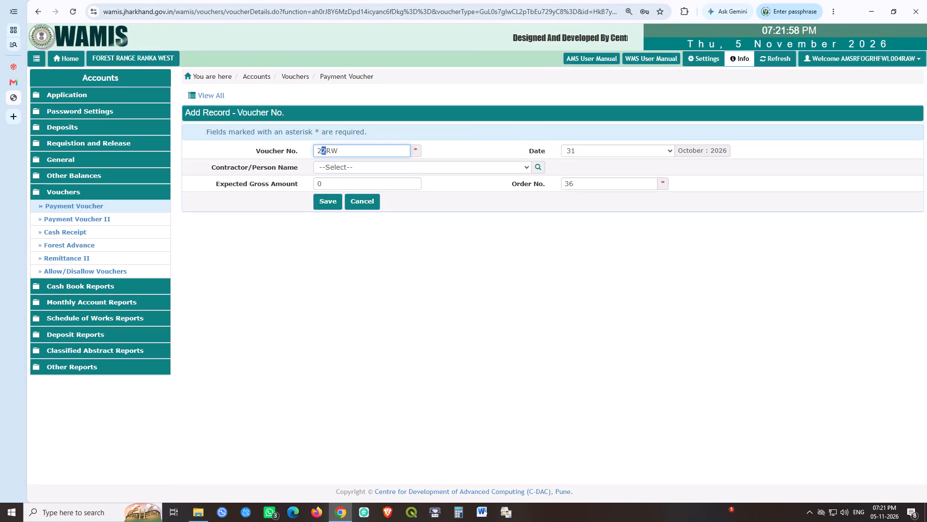
Set the new payment voucher's number to 38RW and its expected gross amount to 142350.
key(BackSpace)
key(BackSpace)
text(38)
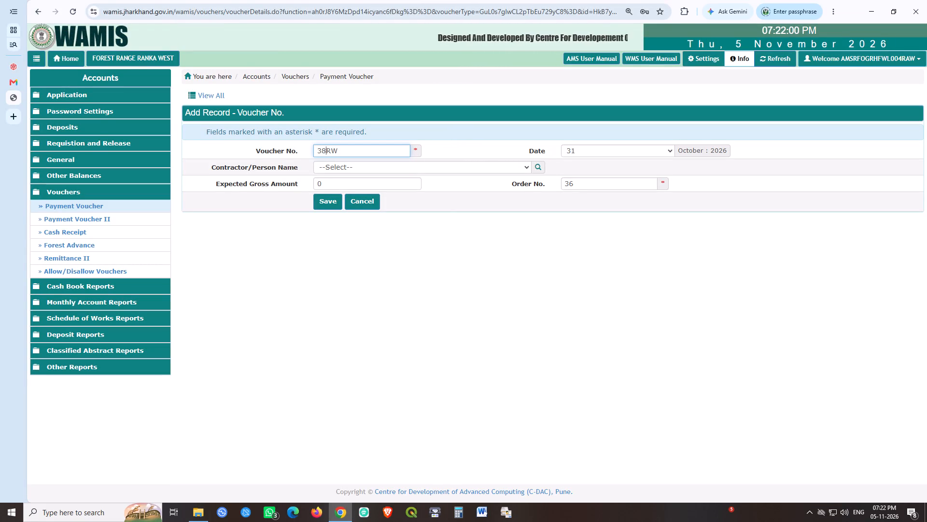
drag(322, 188, 309, 191)
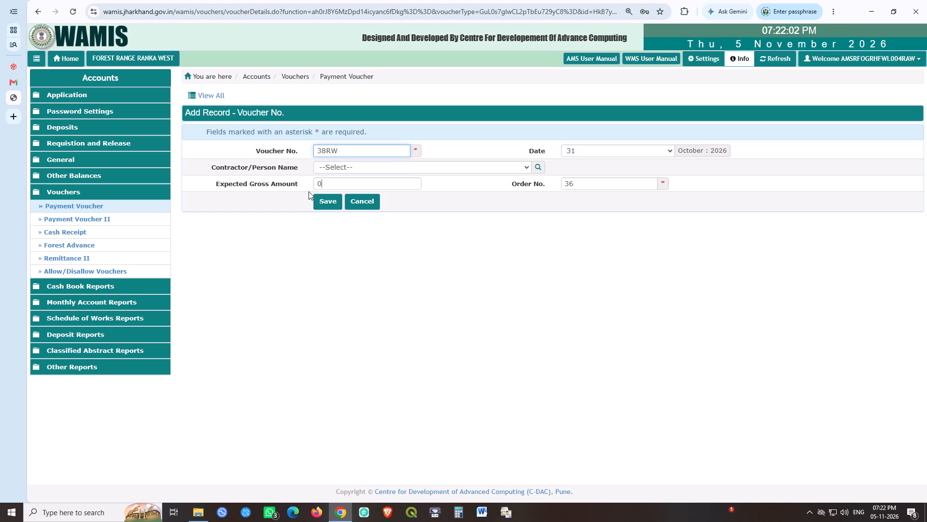
drag(309, 191, 307, 193)
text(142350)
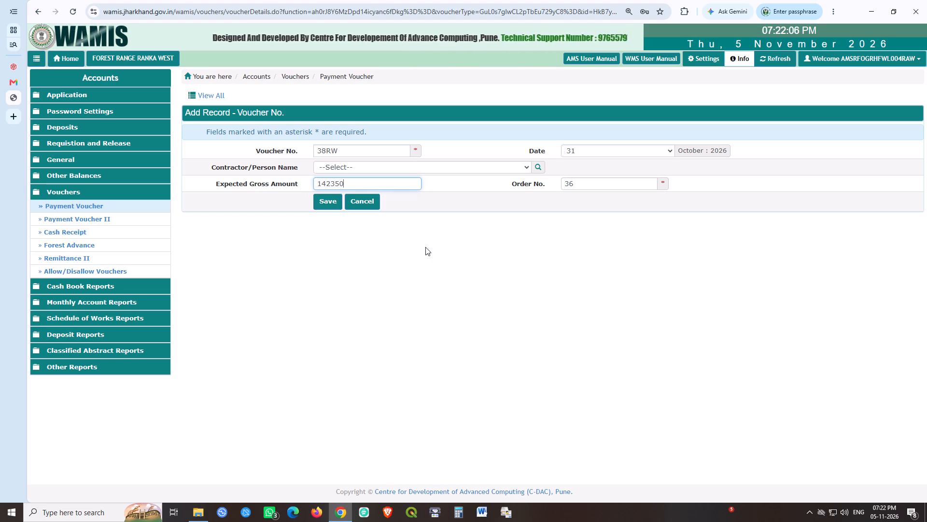
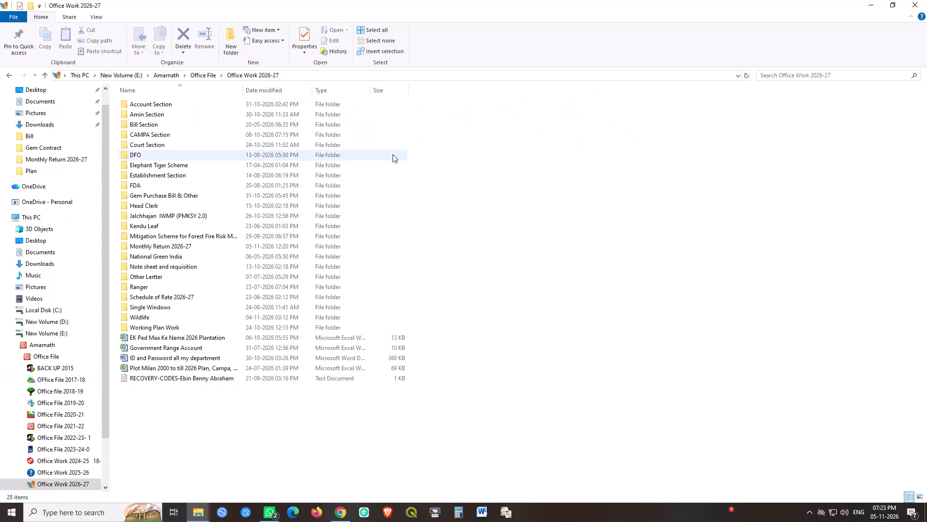
In File Explorer, open the Tiger Coridoors folder inside Wildlife and select the MERGE FINAL TIGER CORRIDOR KML file.
key(w)
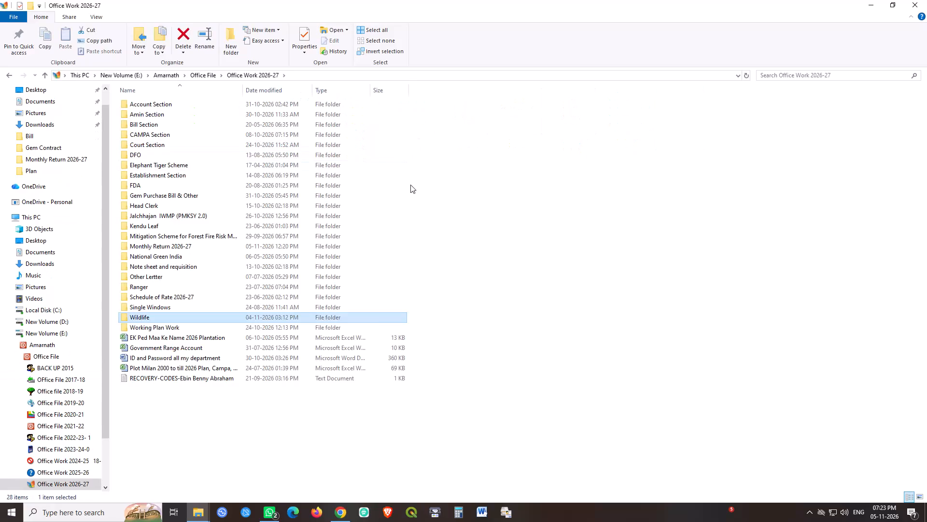
key(Return)
key(t)
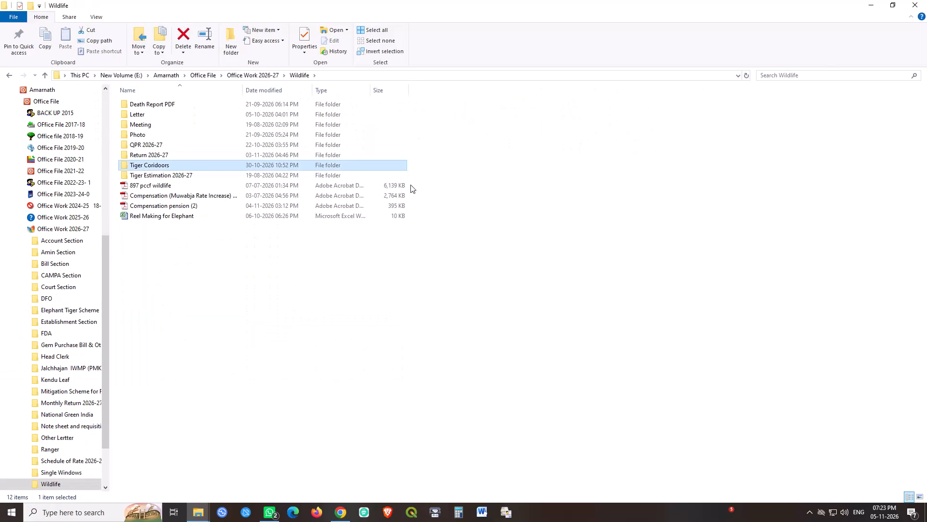
key(Return)
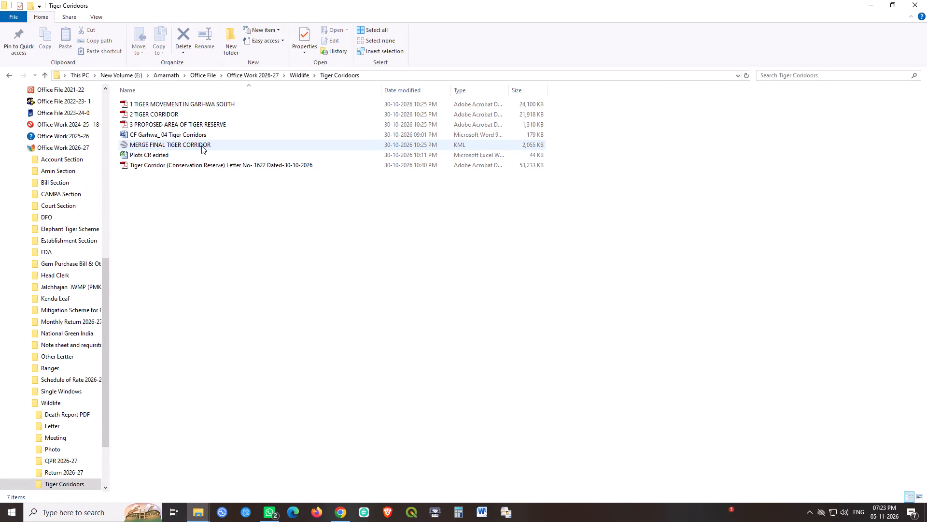
click(201, 145)
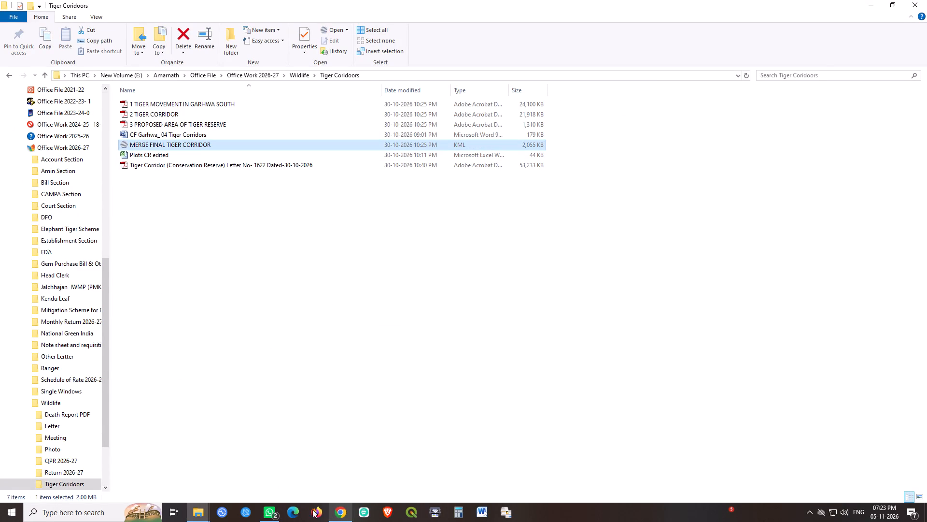
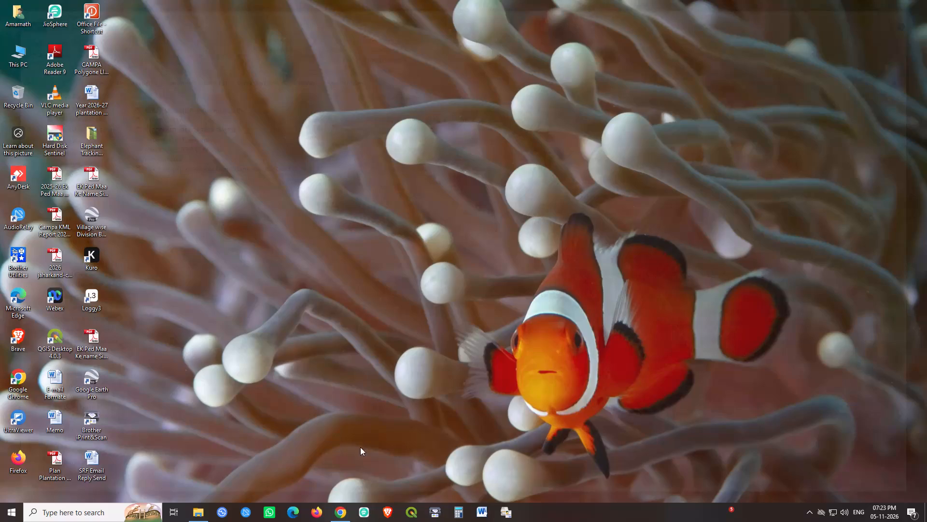
Switch to the WAMIS Finance Application page in Chrome and try to save the payment voucher record 38RW.
click(339, 513)
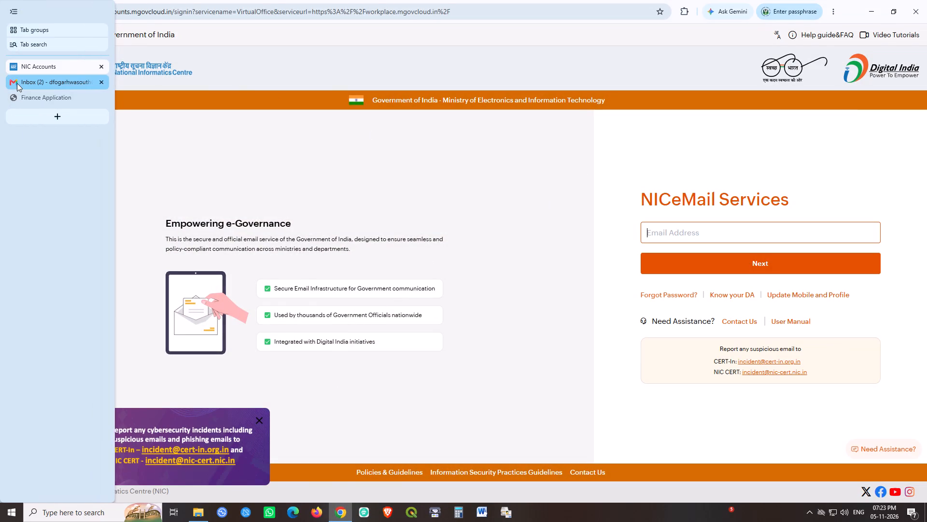
click(46, 98)
click(365, 300)
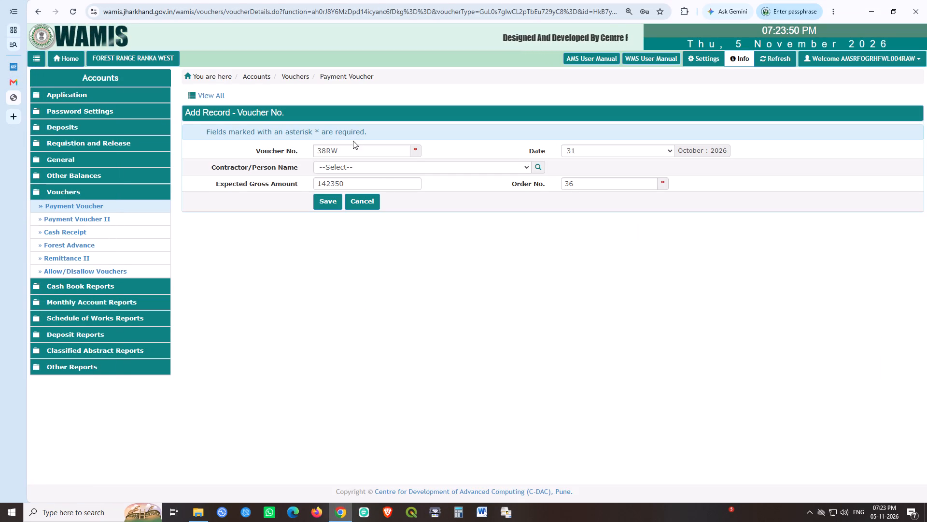
click(350, 188)
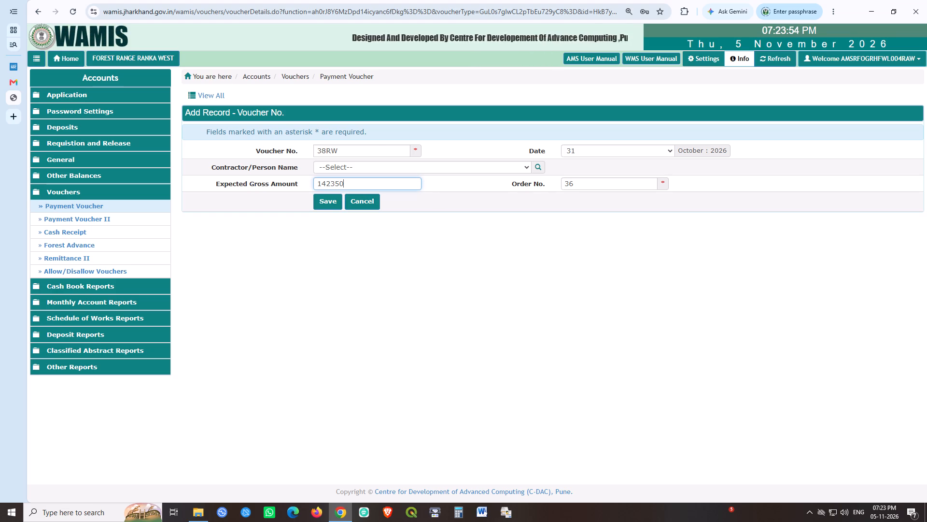
click(325, 201)
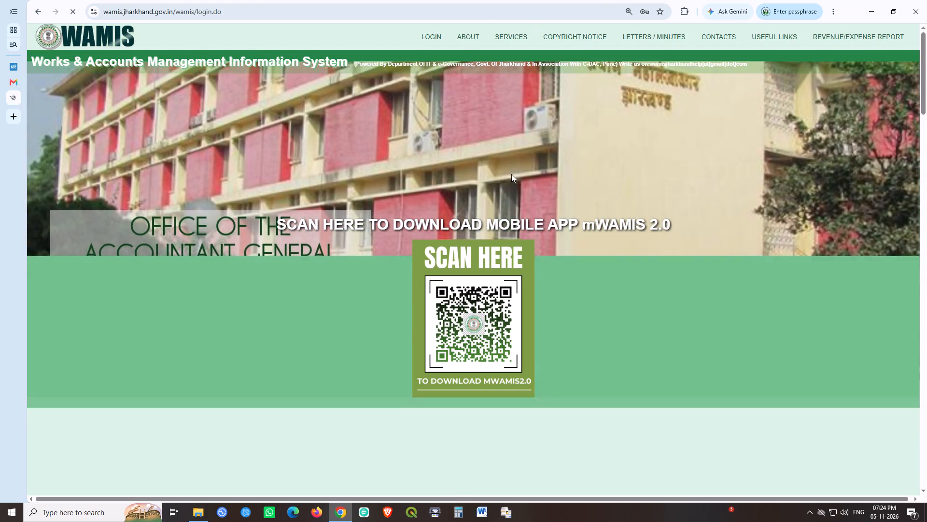
Log in to WAMIS with the prefilled range office credentials and the displayed captcha code.
click(436, 41)
click(426, 124)
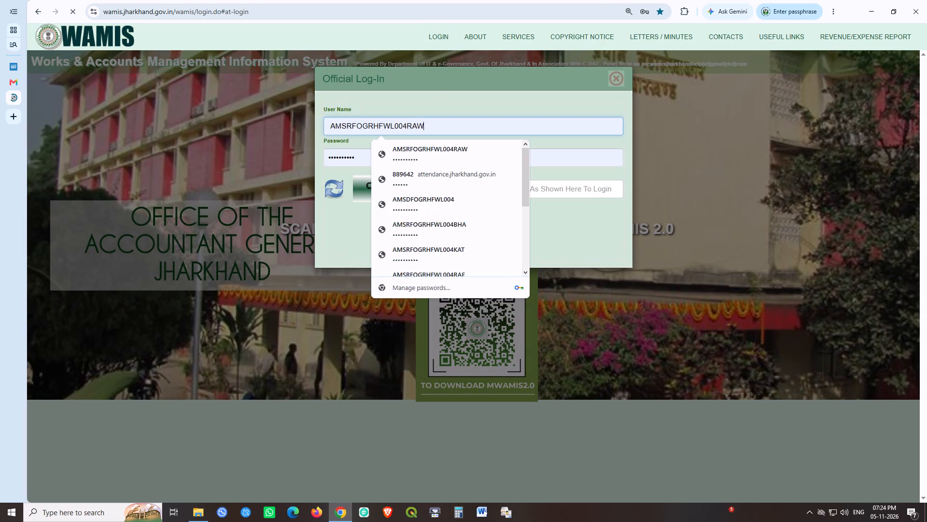
click(601, 155)
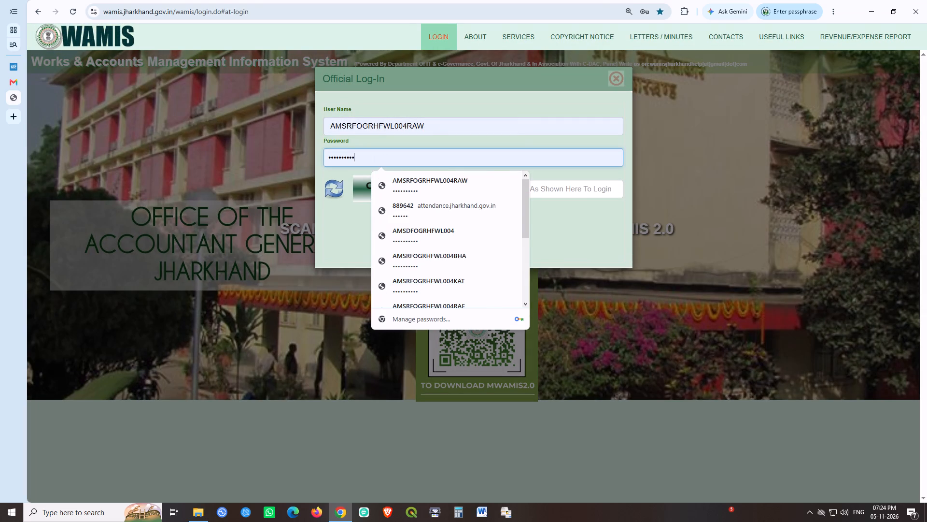
click(571, 188)
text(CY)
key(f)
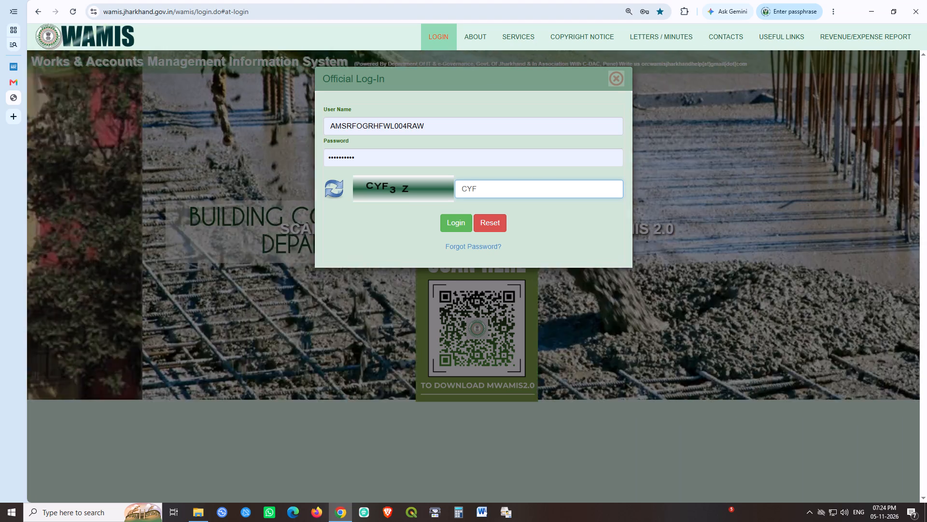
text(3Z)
click(460, 222)
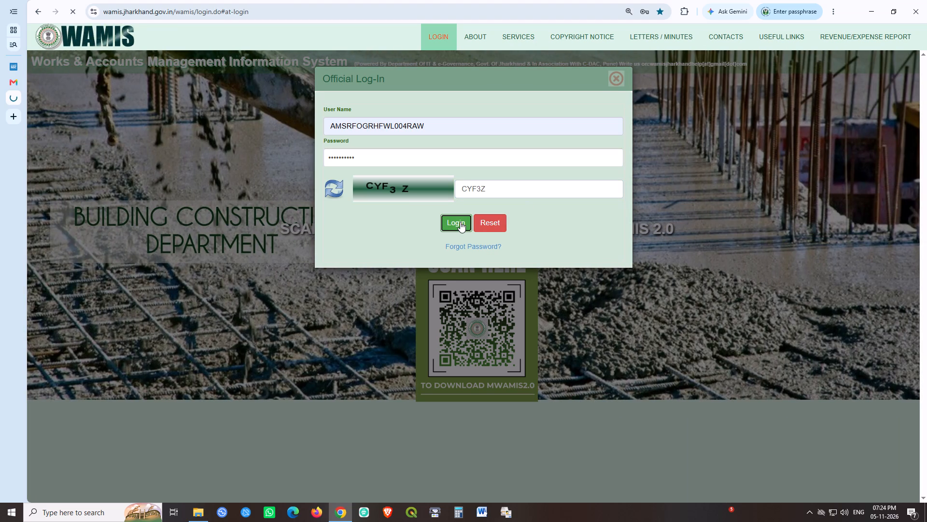
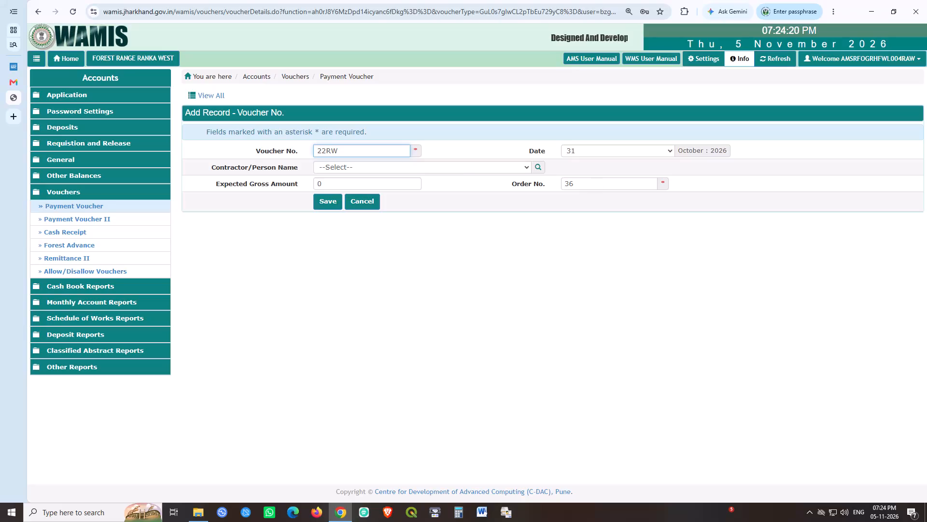
Save a payment voucher record numbered 38RW with an expected gross amount of 142350.
key(shift+Right)
key(shift+Right)
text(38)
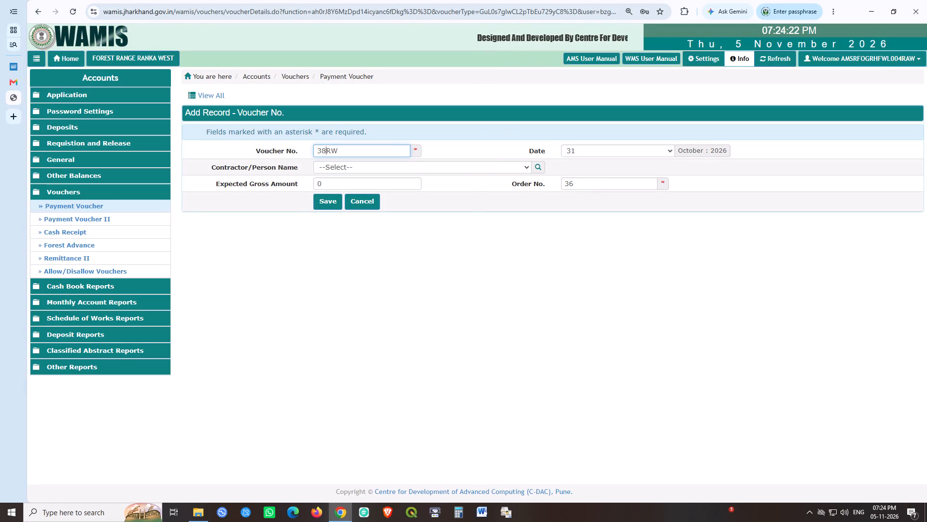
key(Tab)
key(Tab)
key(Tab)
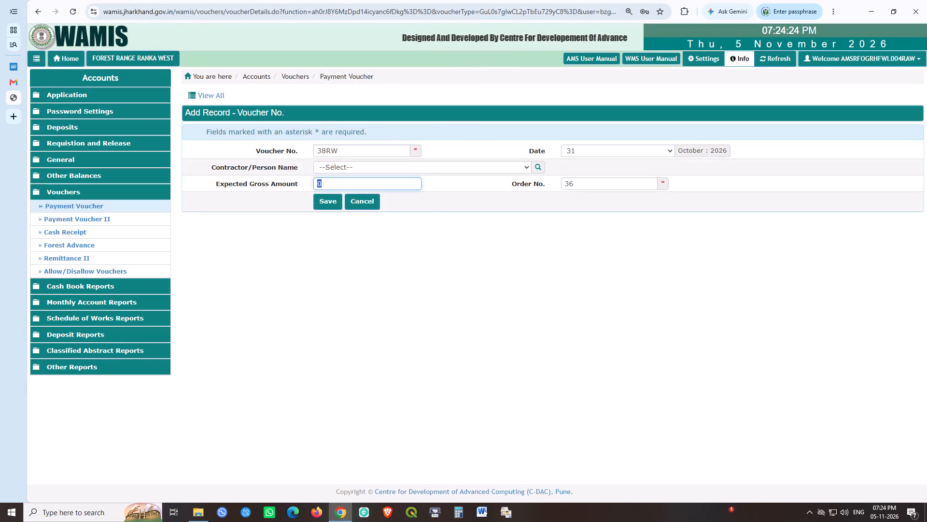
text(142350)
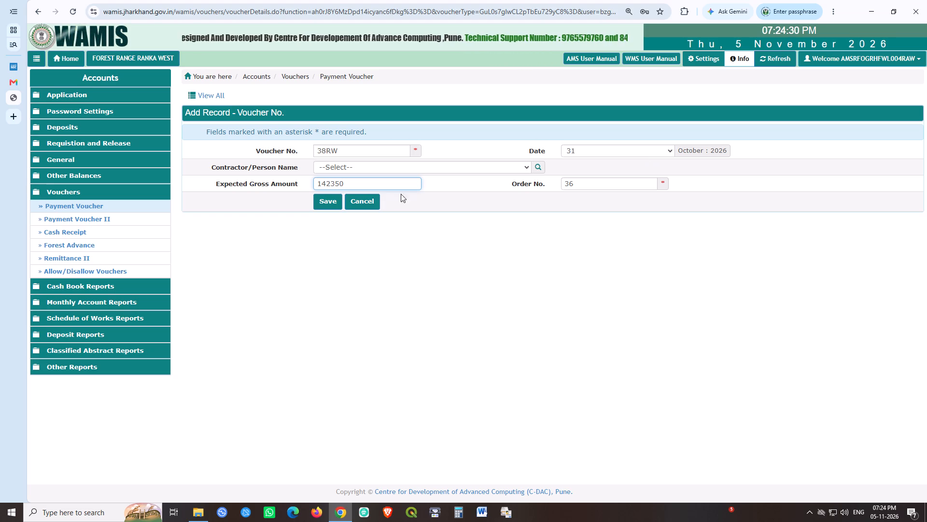
click(330, 202)
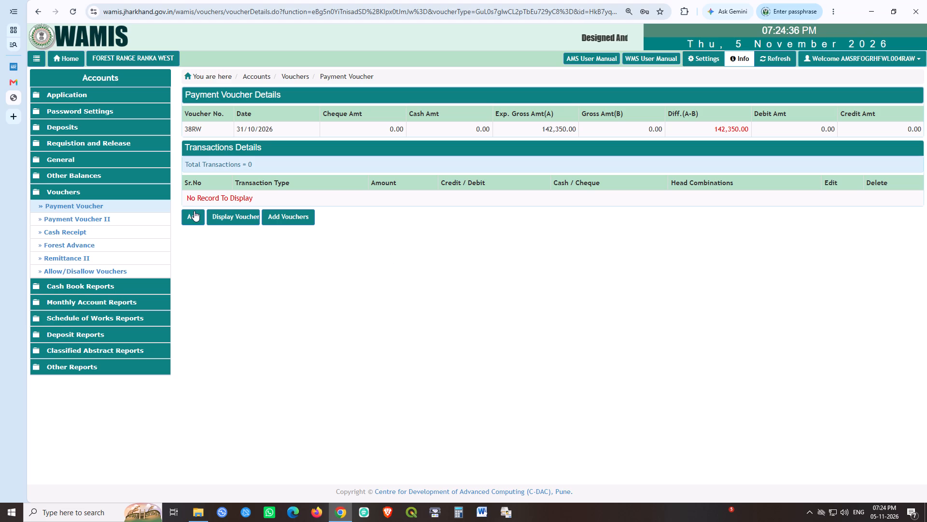
click(197, 218)
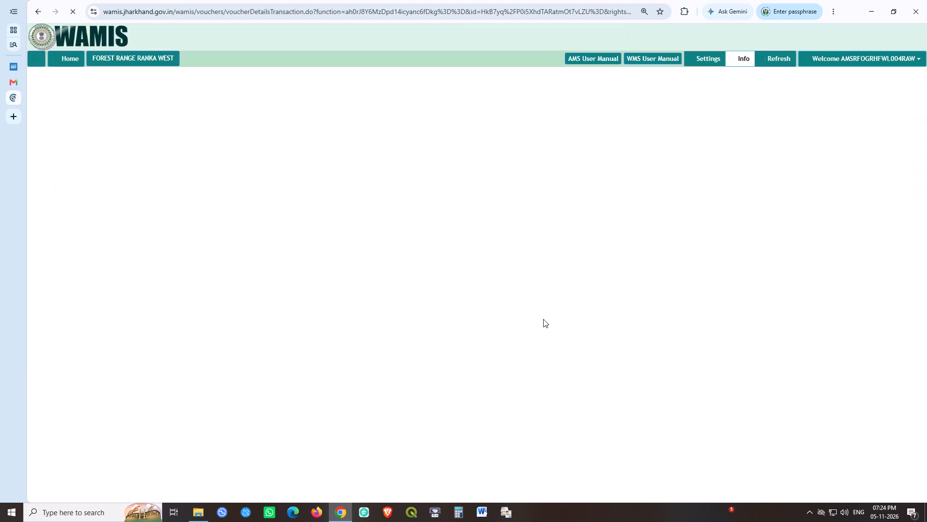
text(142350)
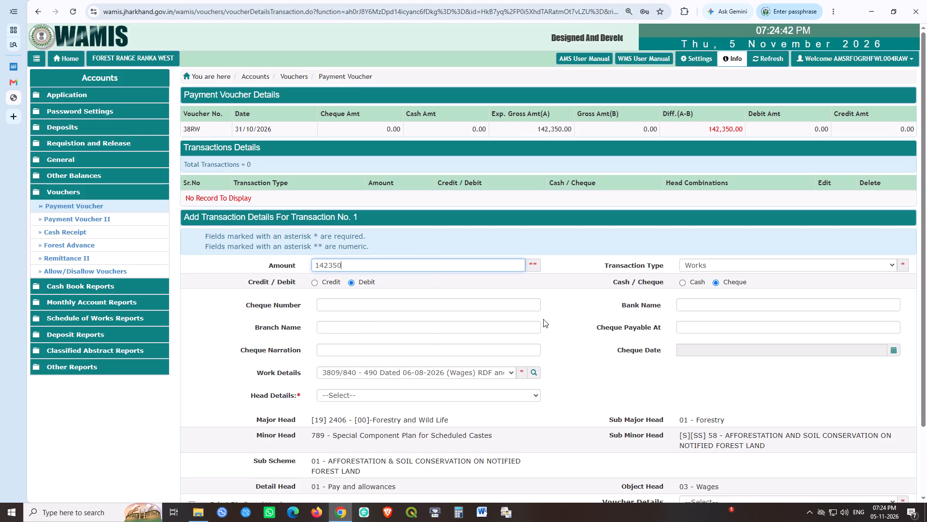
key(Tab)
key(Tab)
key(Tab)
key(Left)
click(474, 301)
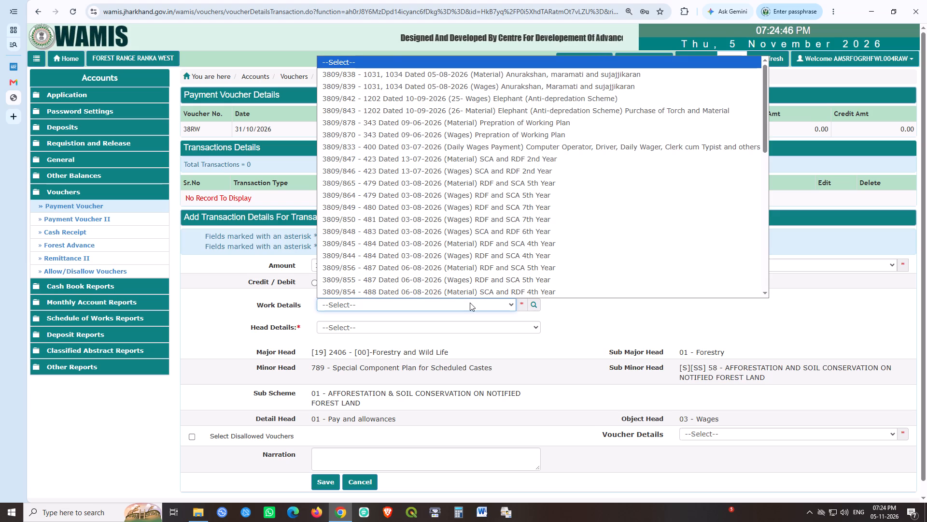
scroll(433, 203, down, 2)
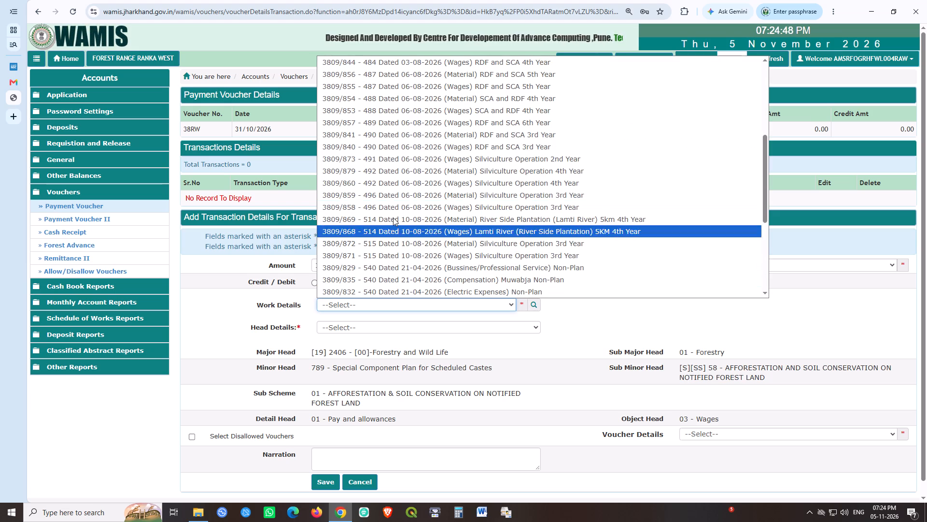
click(416, 145)
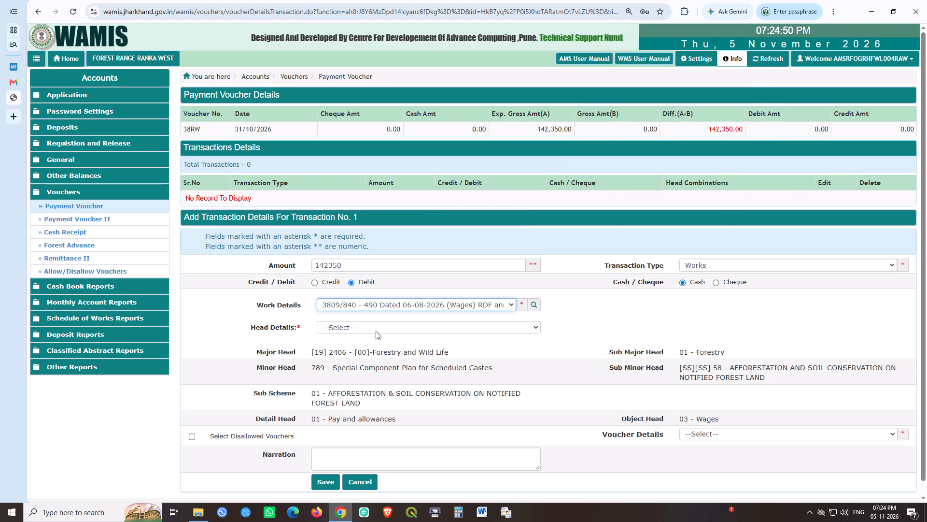
click(376, 331)
click(386, 355)
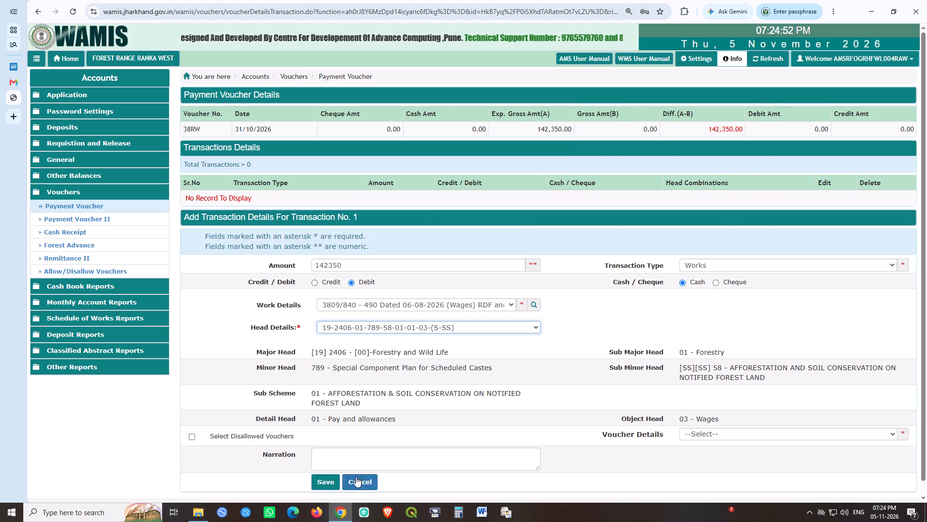
click(328, 478)
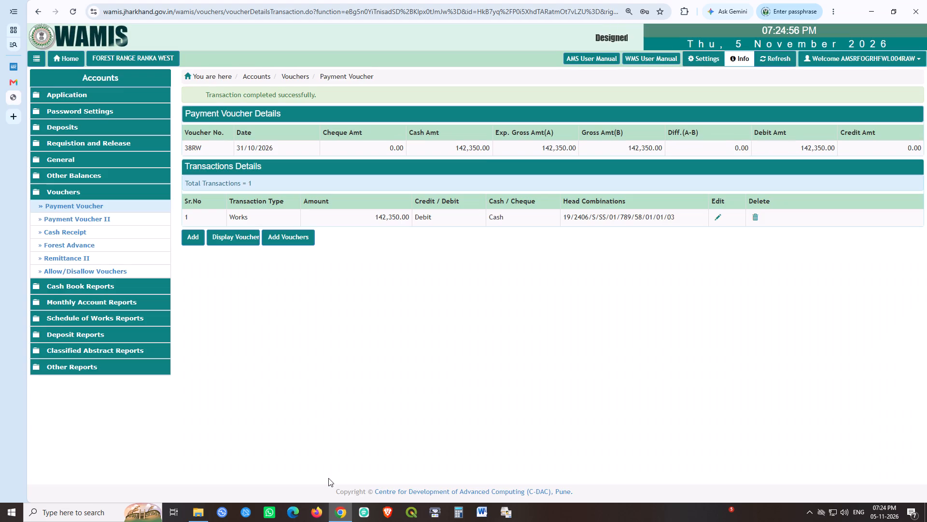
Create and save a new payment voucher numbered 49RW(P)2 with an expected gross amount of 10000.
click(299, 231)
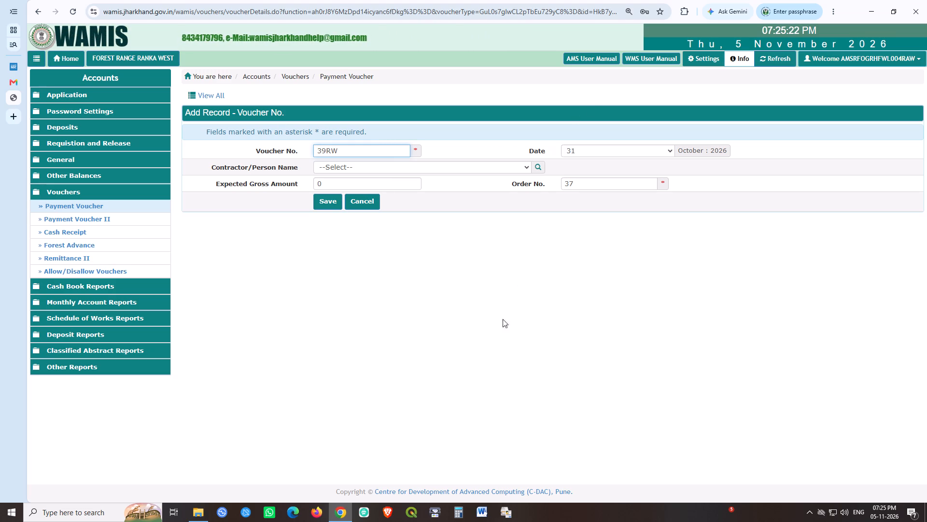
key(shift+Right)
key(shift+Right)
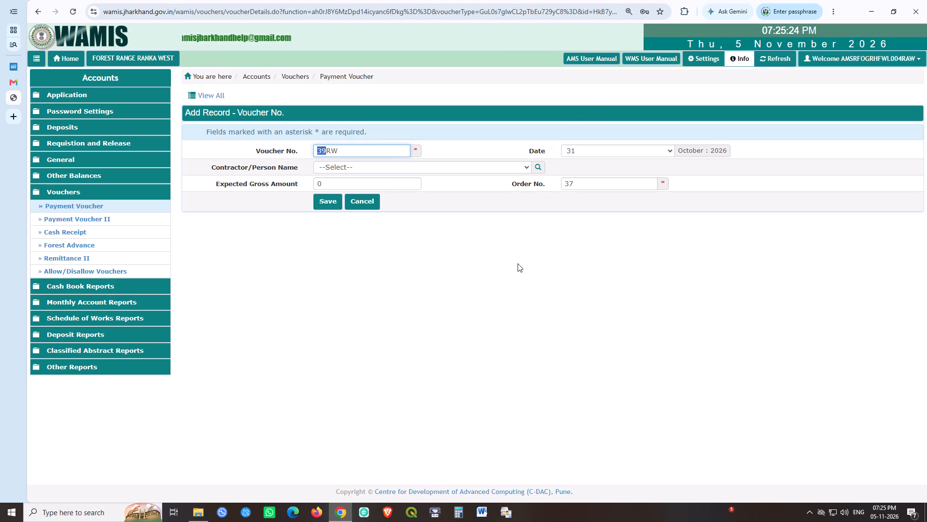
text(49)
key(Right)
key(Right)
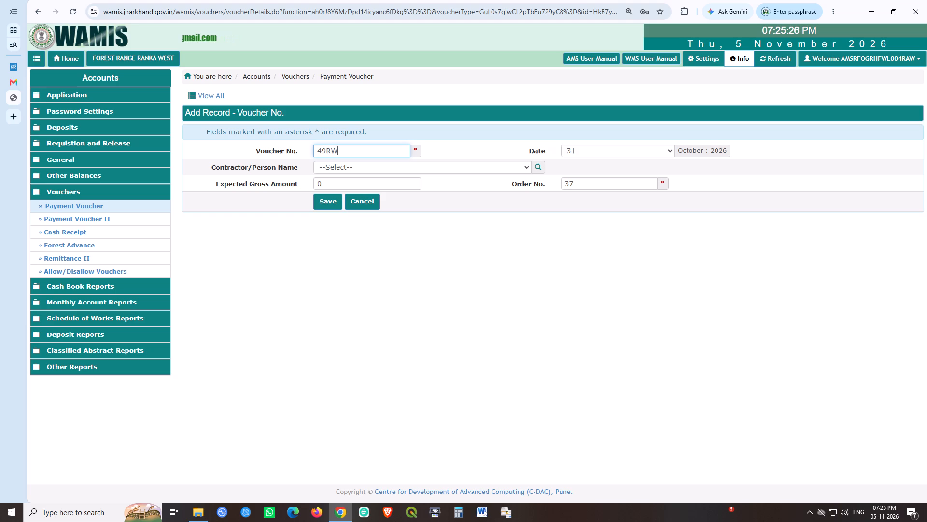
key(shift+parenleft)
key(Down)
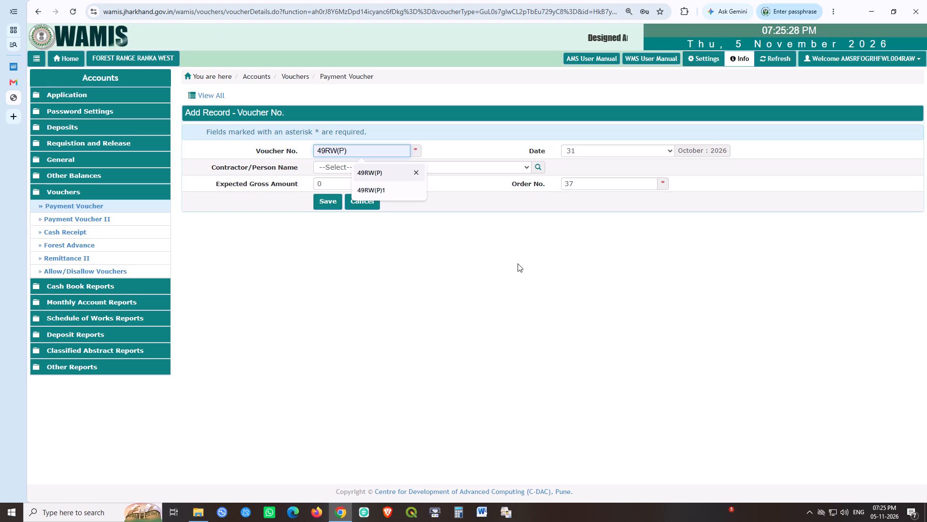
key(Down)
key(Return)
key(shift+Left)
key(2)
key(Tab)
key(Tab)
key(Tab)
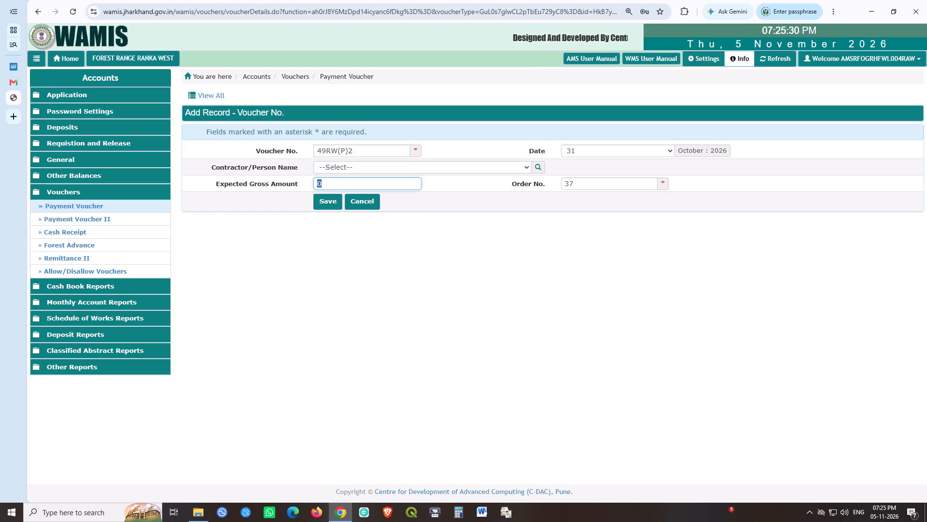
text(10000)
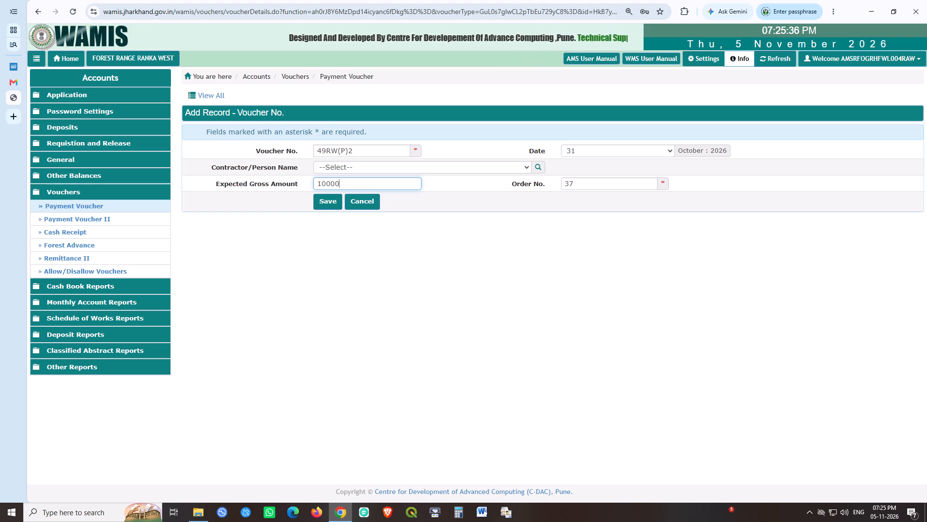
click(320, 203)
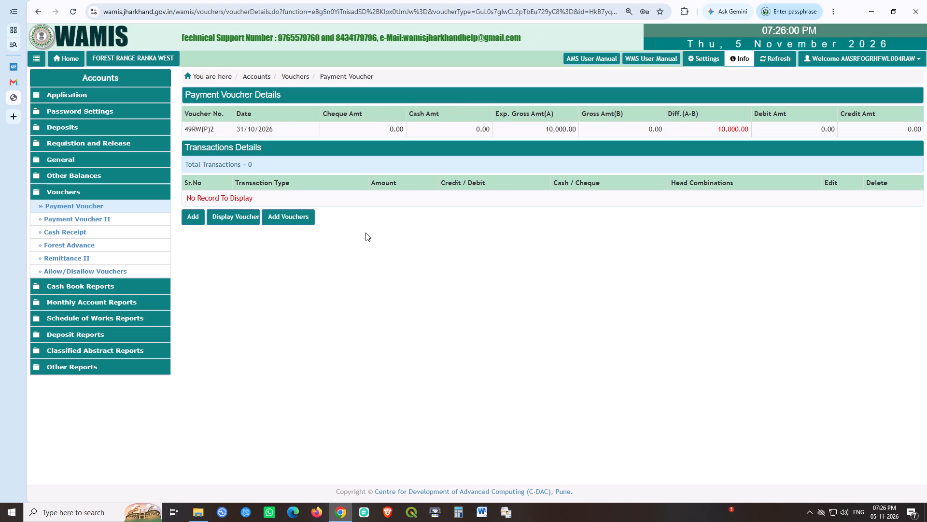
click(189, 217)
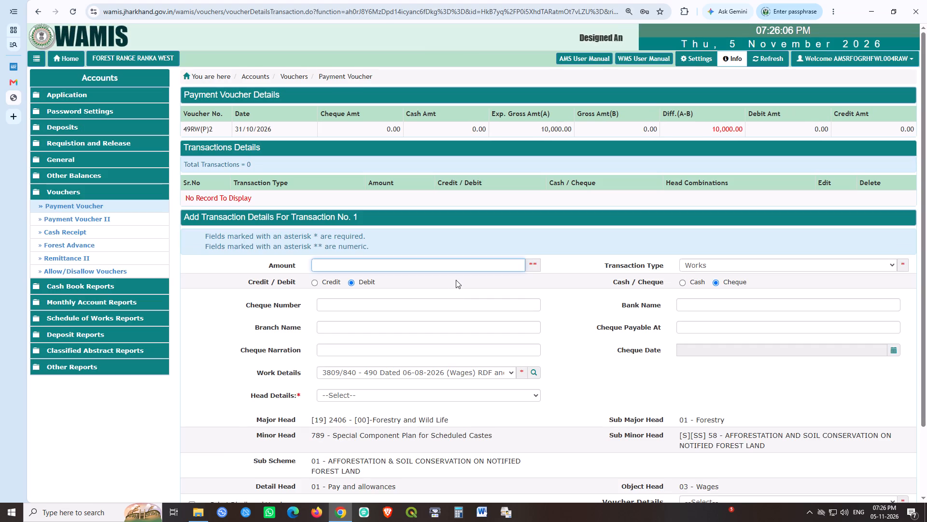
text(10000)
key(Tab)
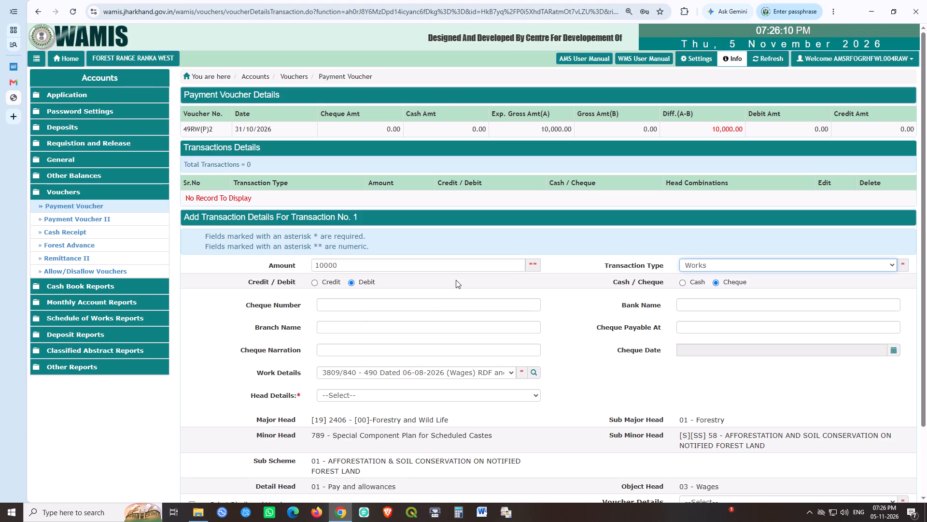
key(Tab)
key(Left)
key(Right)
key(Tab)
key(Left)
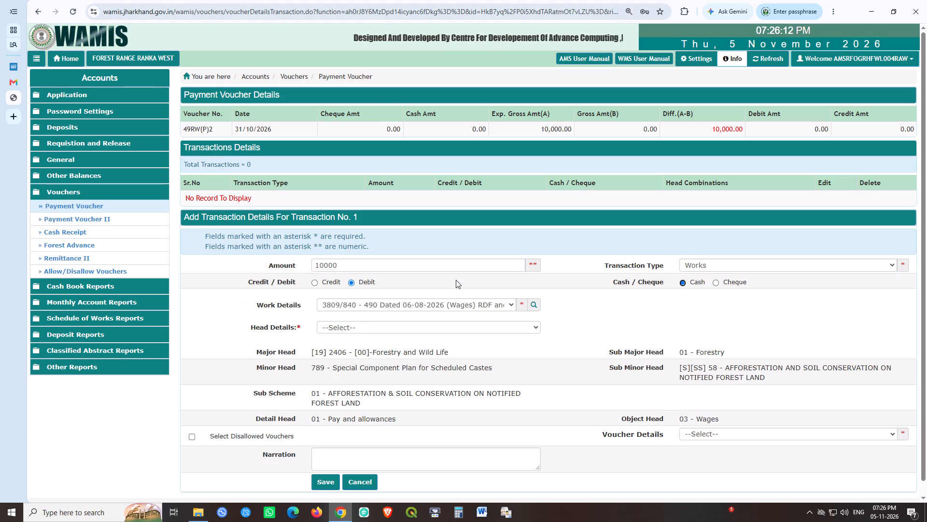
click(436, 309)
scroll(443, 224, down, 2)
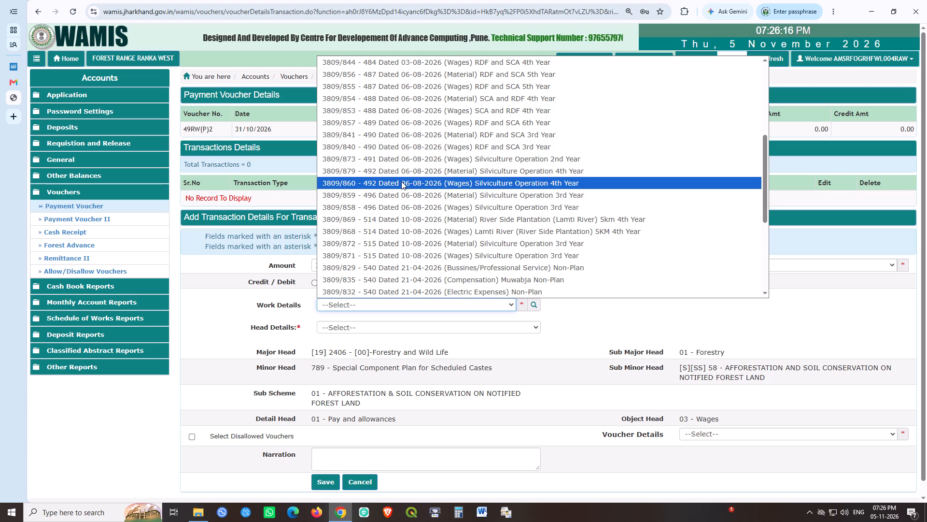
click(408, 136)
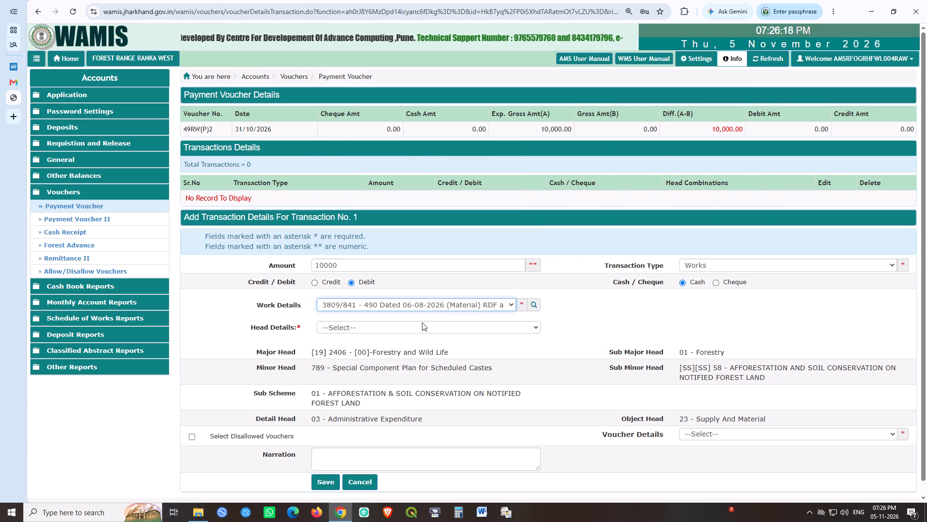
click(417, 322)
click(426, 350)
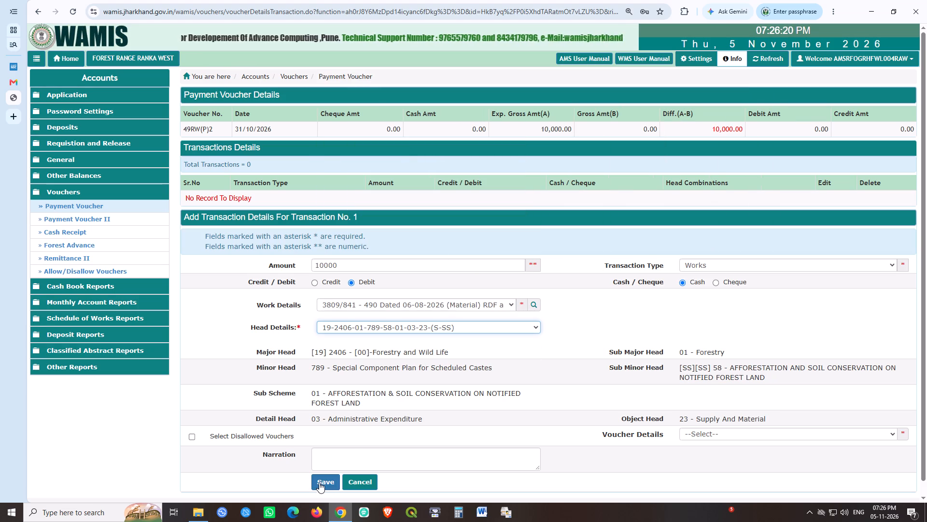
click(320, 482)
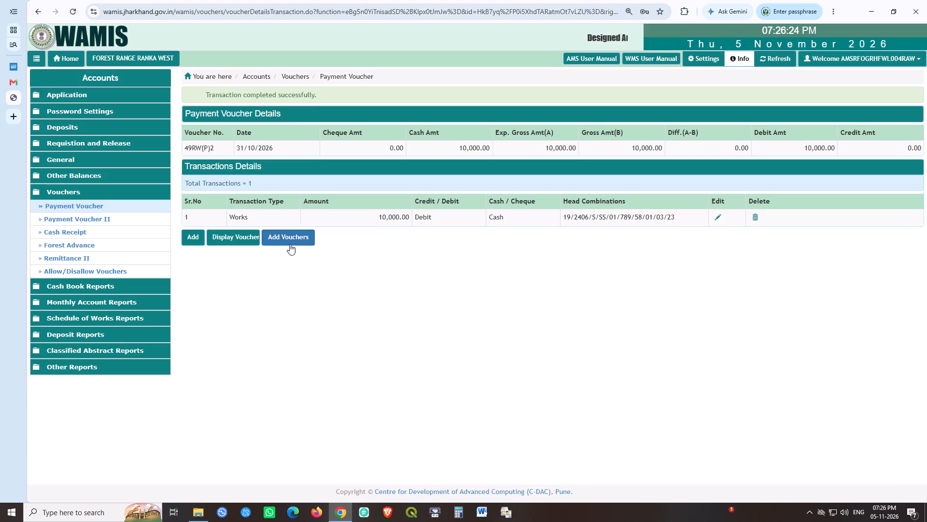
Create and save a new payment voucher numbered 52RW(P)2 with an expected gross amount of 32000.
click(290, 244)
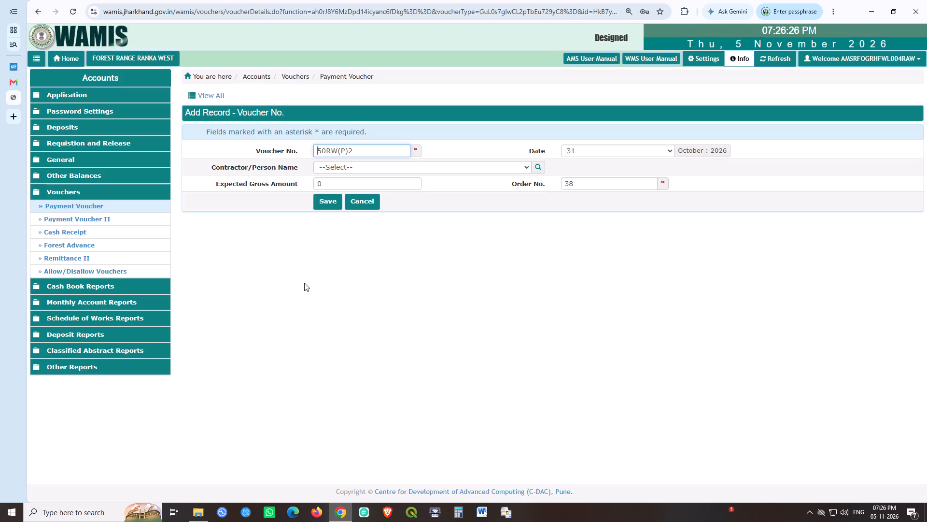
key(shift+Right)
key(2)
key(Tab)
key(Tab)
key(Tab)
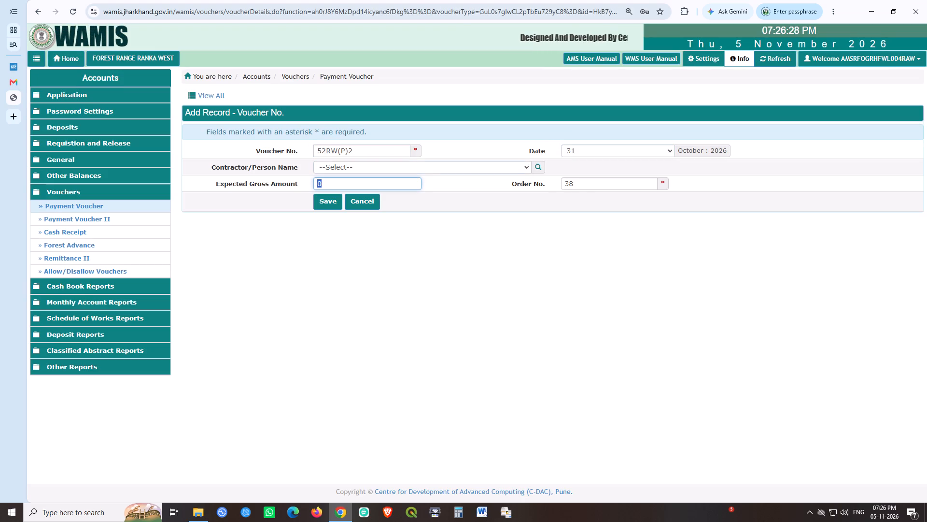
text(32000)
key(Tab)
key(Tab)
key(space)
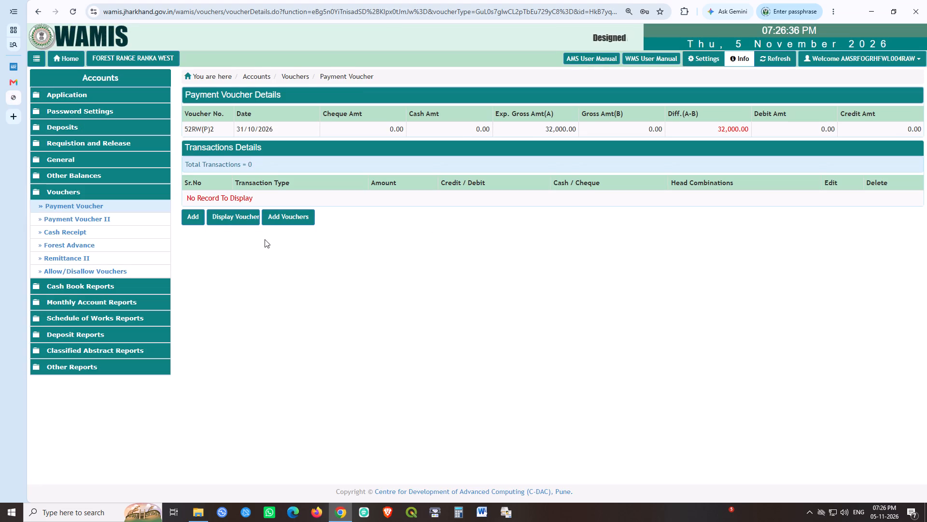
click(200, 214)
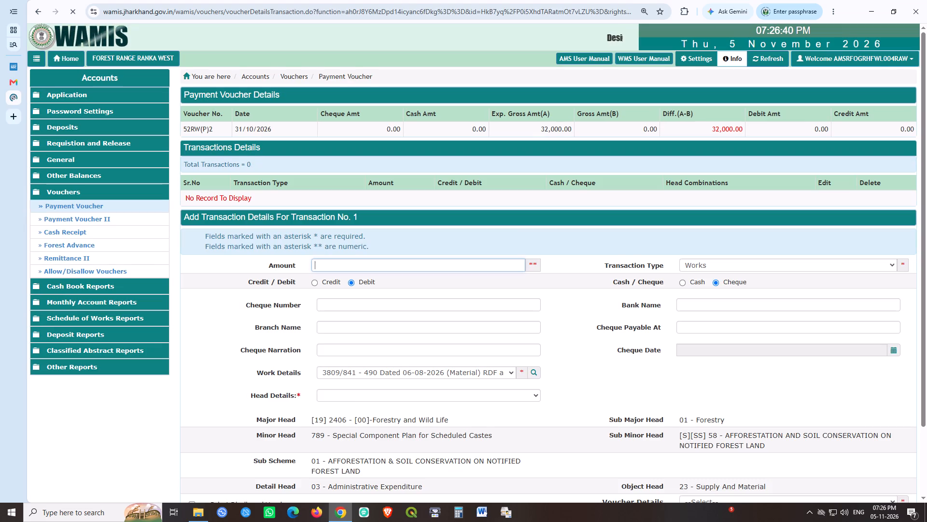
text(32000)
key(Tab)
key(Tab)
key(Tab)
key(Left)
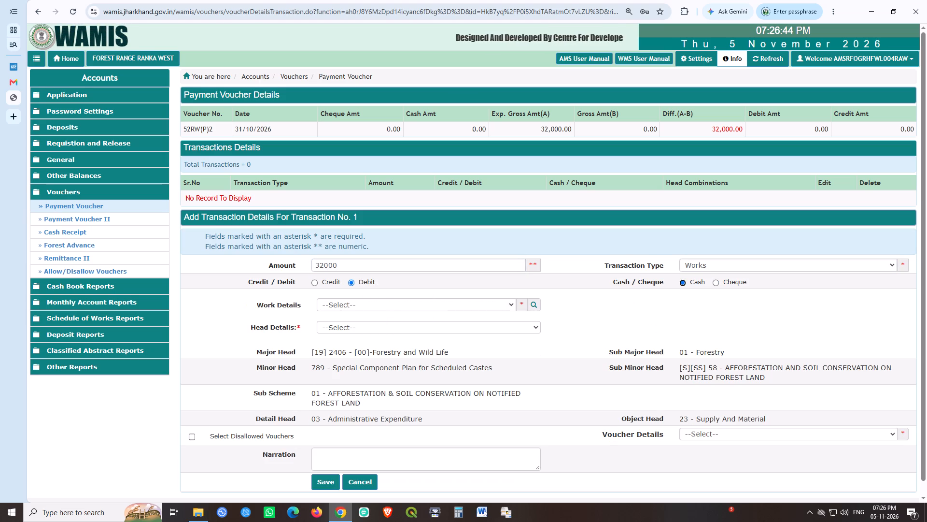
click(349, 311)
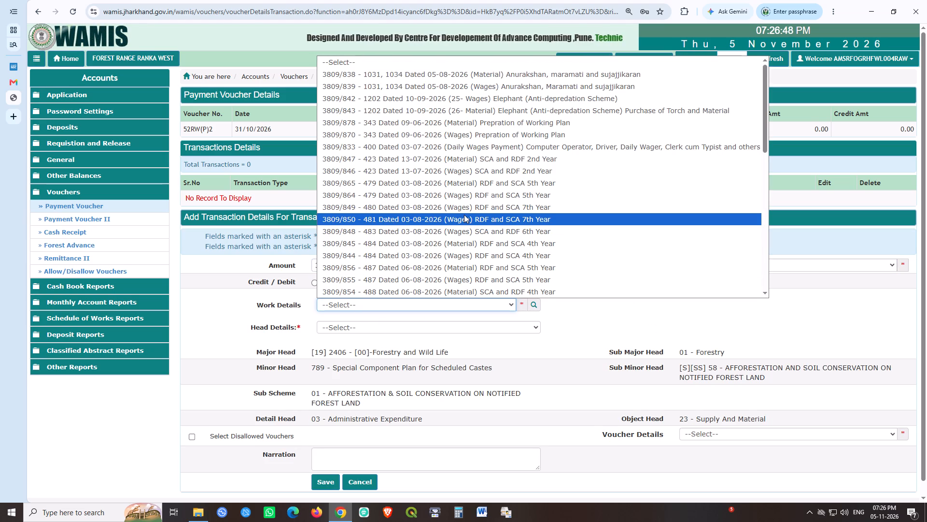
scroll(464, 211, down, 1)
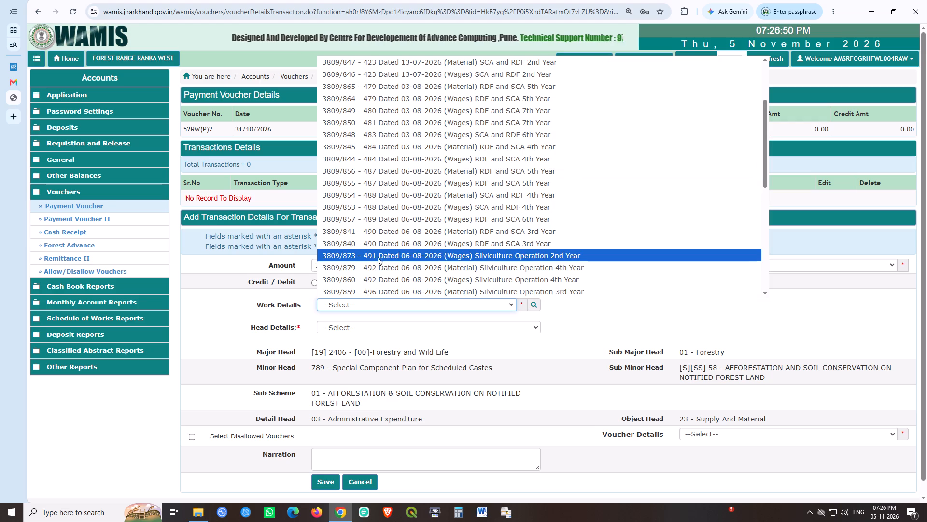
click(435, 225)
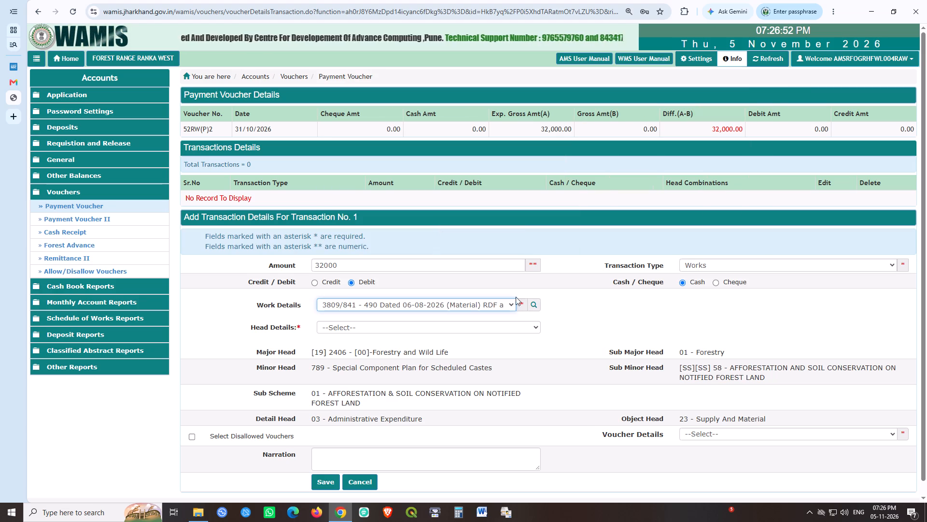
click(453, 328)
click(417, 351)
click(573, 333)
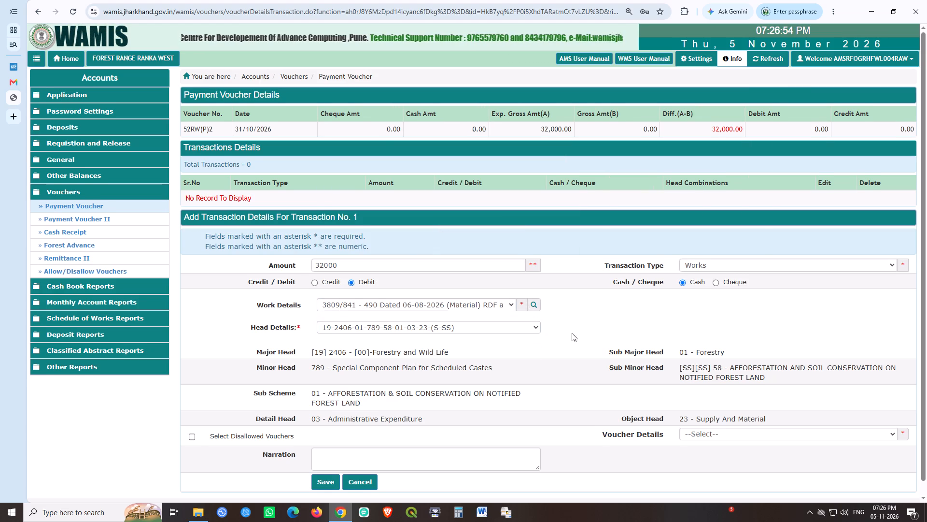
scroll(531, 364, down, 2)
click(317, 470)
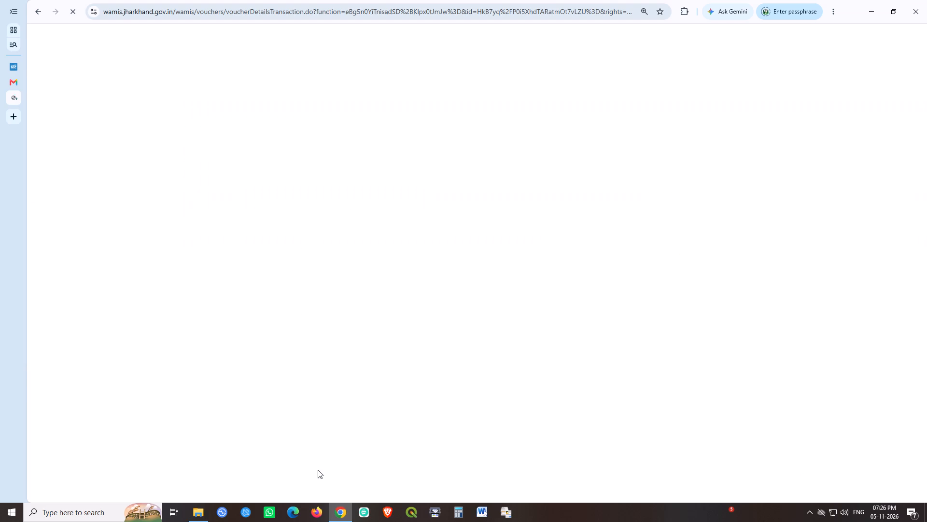
Create and save a new payment voucher numbered 55RW(P)2 with an expected gross amount of 7865.
click(305, 233)
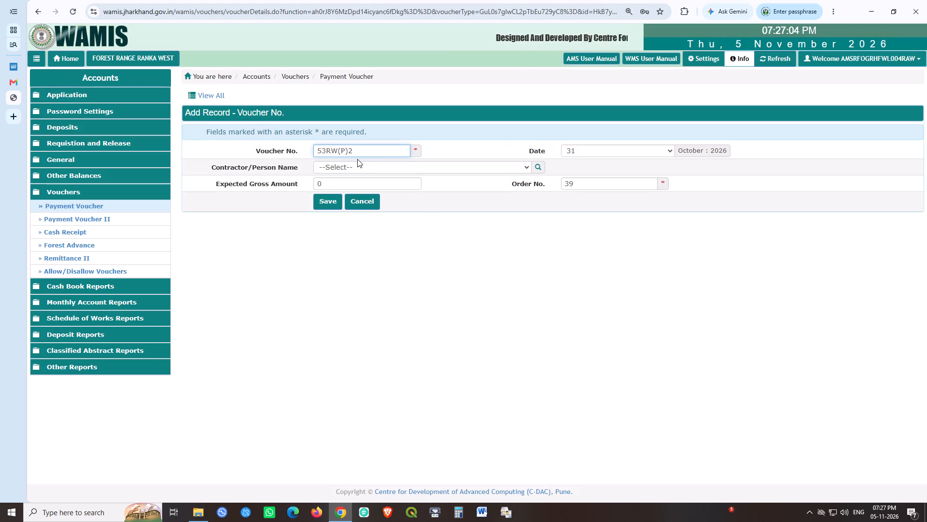
key(Right)
key(shift+Right)
key(2)
key(BackSpace)
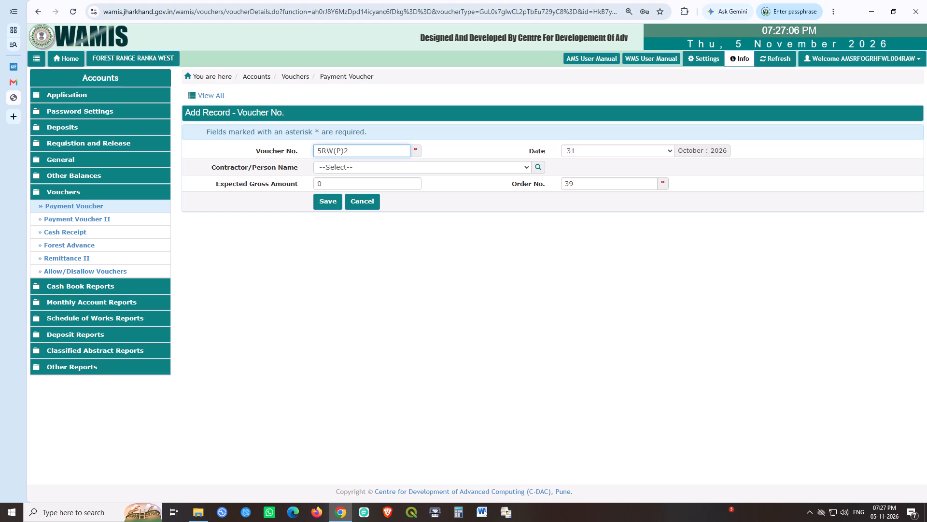
key(5)
key(Tab)
key(Tab)
key(Tab)
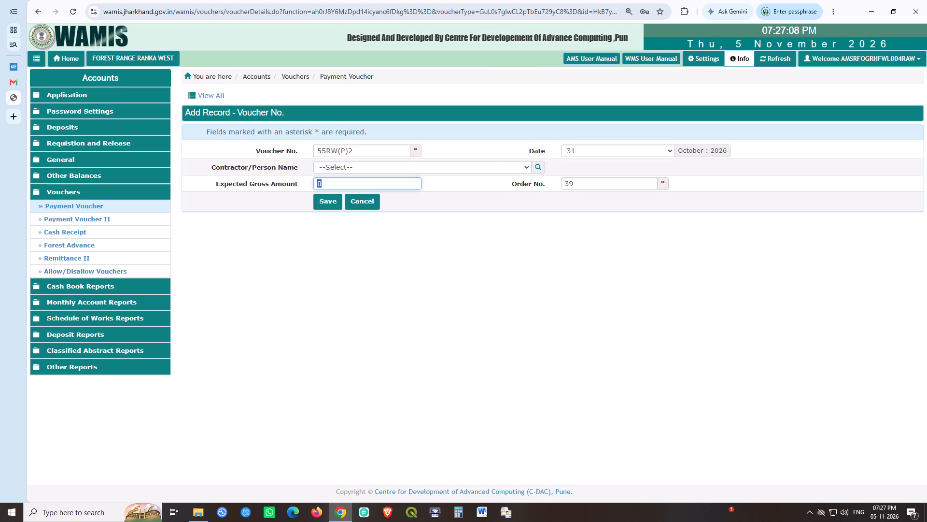
text(7865)
key(Tab)
key(Tab)
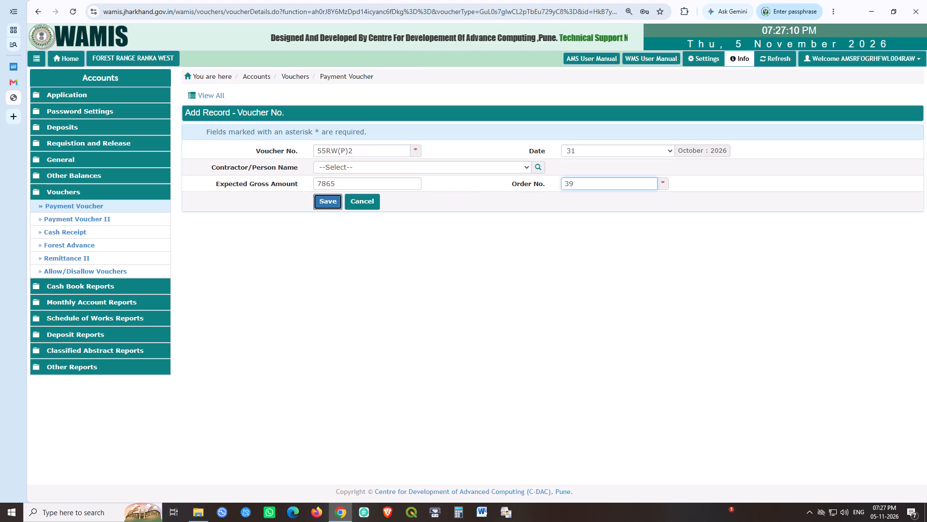
key(space)
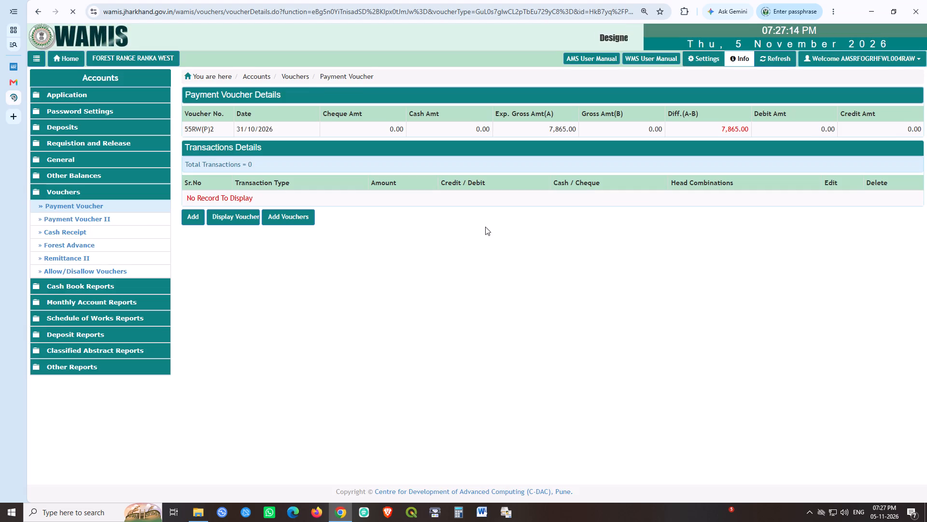
click(195, 217)
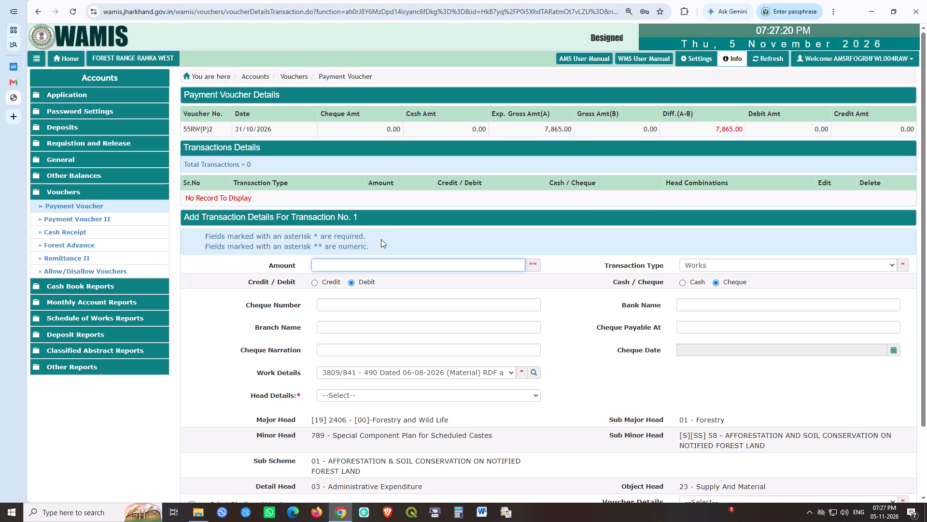
text(7865)
key(Tab)
key(Tab)
key(Tab)
key(Left)
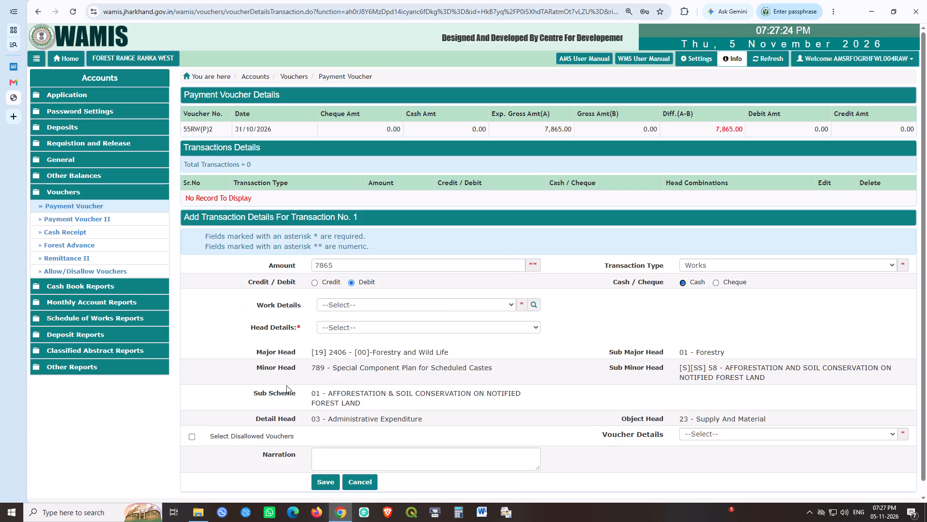
click(408, 309)
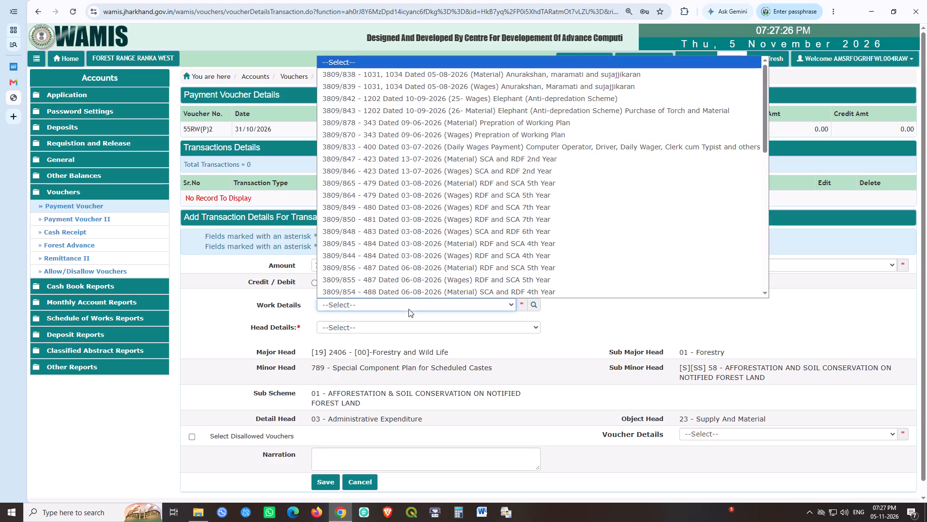
scroll(393, 225, down, 1)
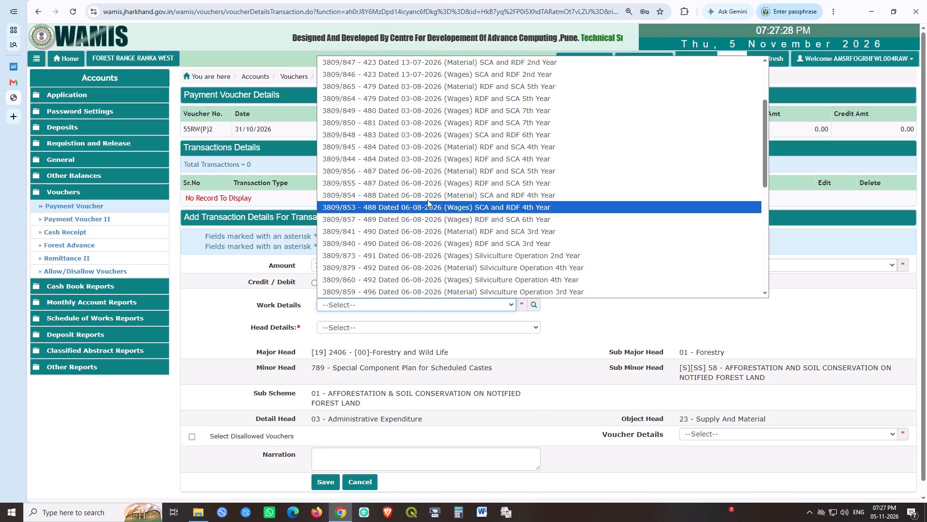
click(415, 227)
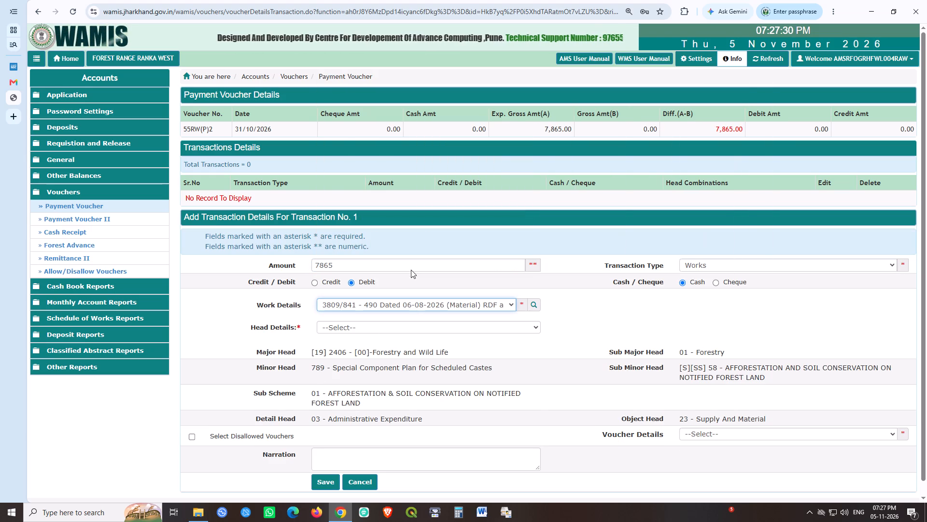
click(402, 321)
click(405, 349)
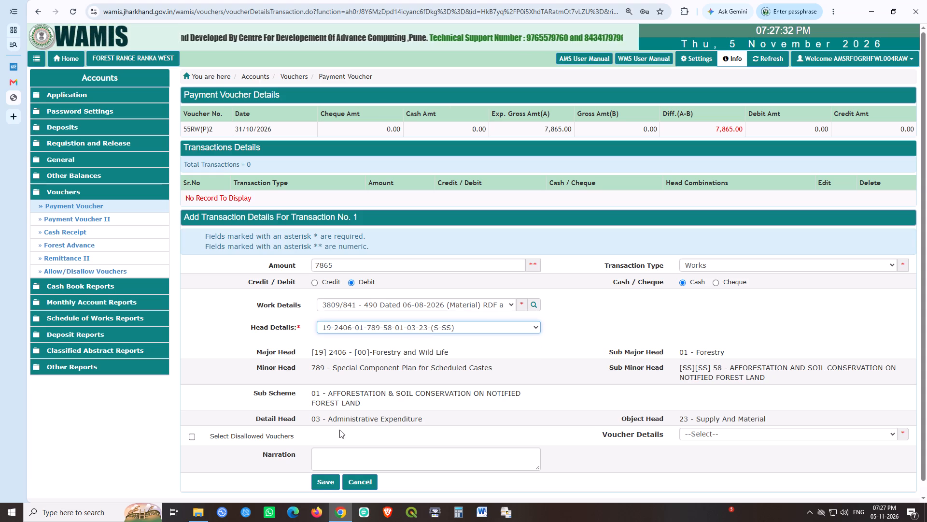
click(323, 478)
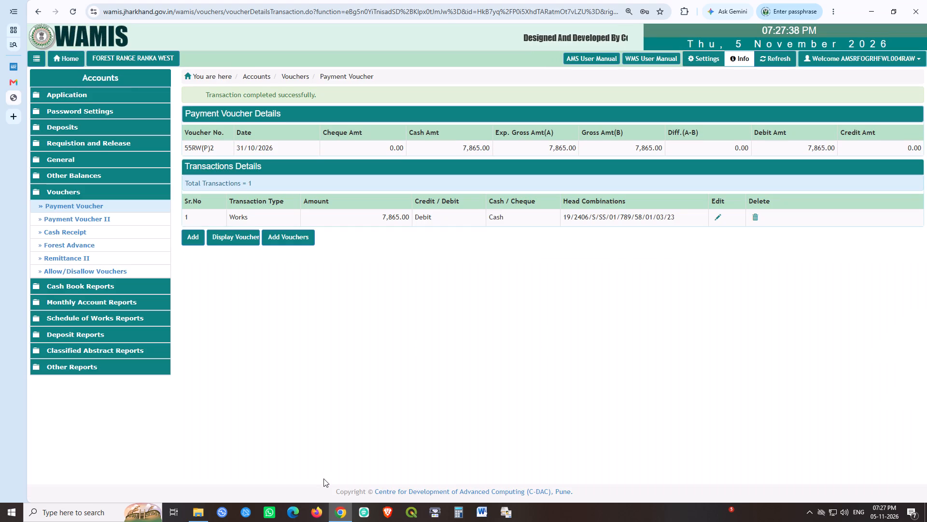
Create and save a new payment voucher numbered 32RW with an expected gross amount of 142350.
click(306, 237)
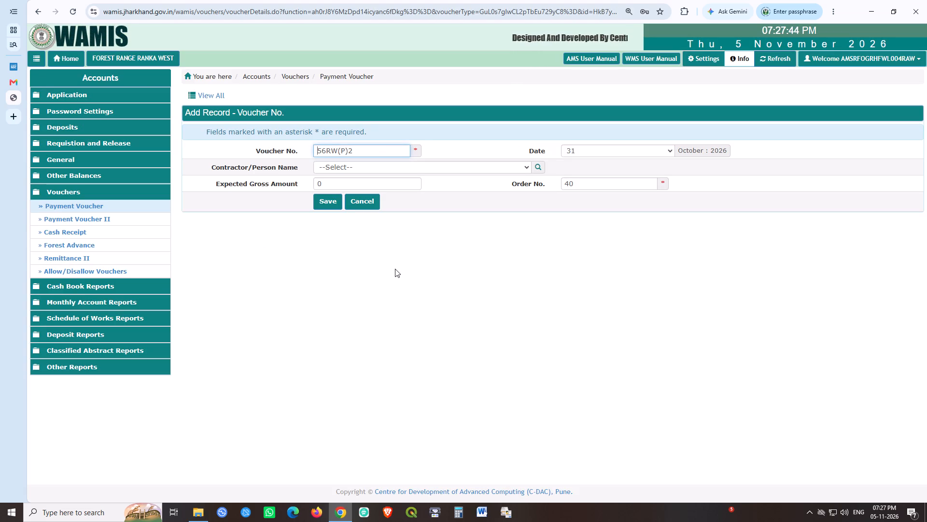
key(shift+Right)
key(shift+Right)
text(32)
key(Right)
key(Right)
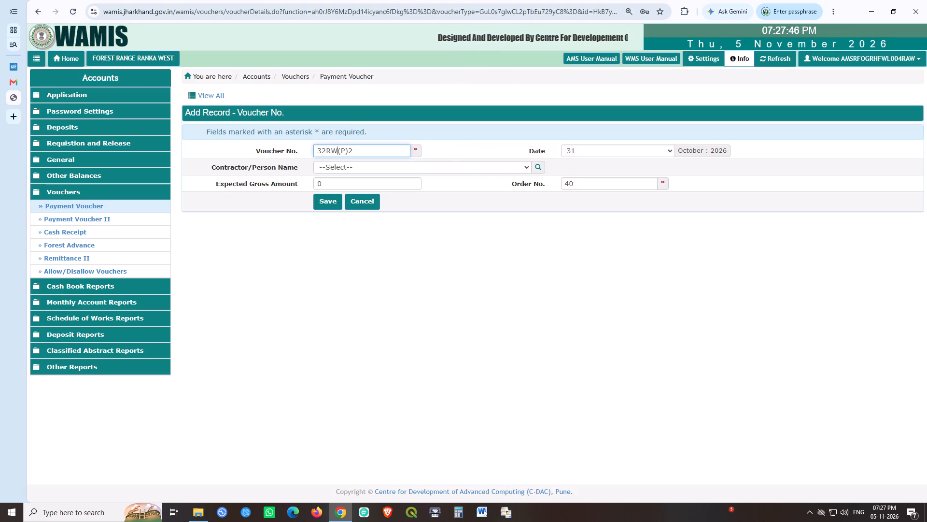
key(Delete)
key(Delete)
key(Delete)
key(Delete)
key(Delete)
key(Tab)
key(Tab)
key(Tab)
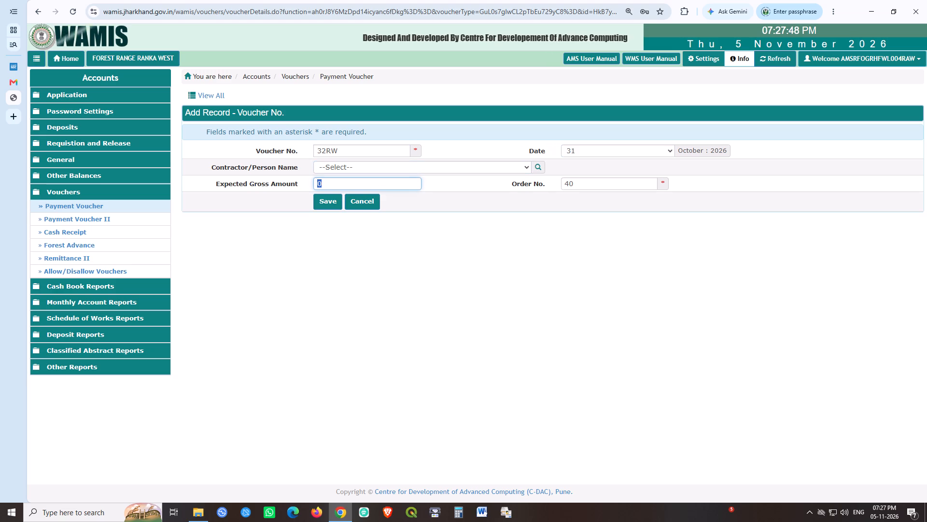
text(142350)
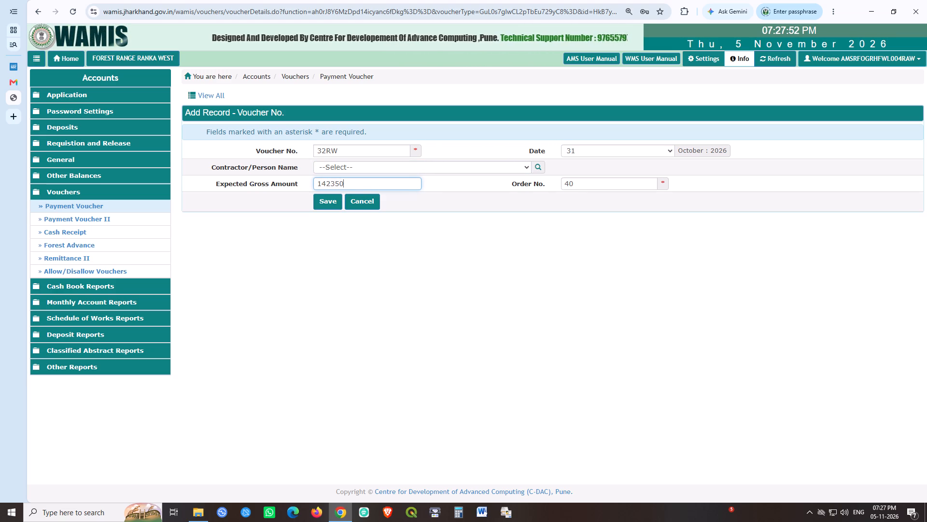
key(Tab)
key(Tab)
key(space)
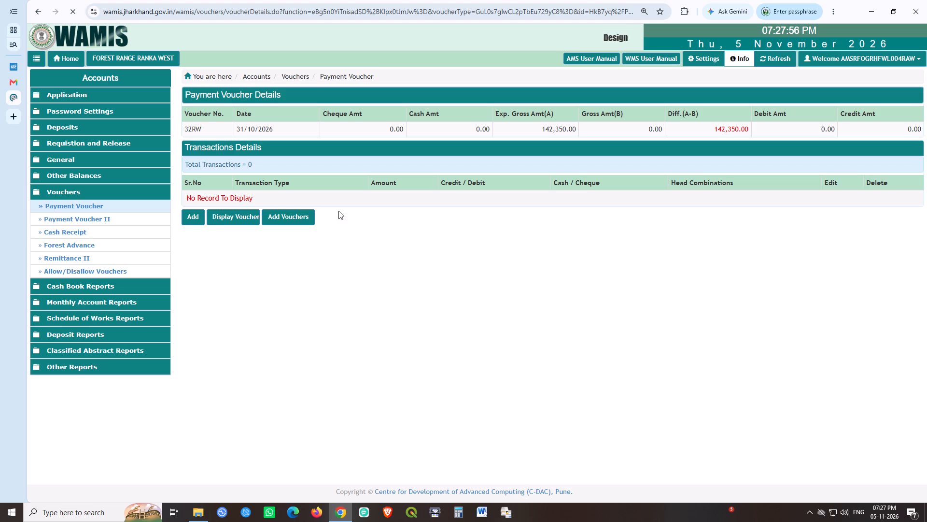
click(185, 216)
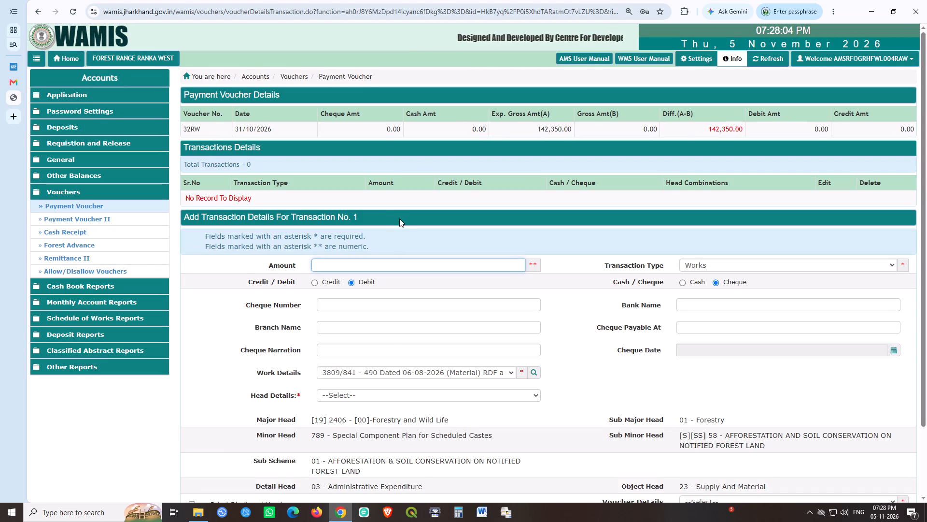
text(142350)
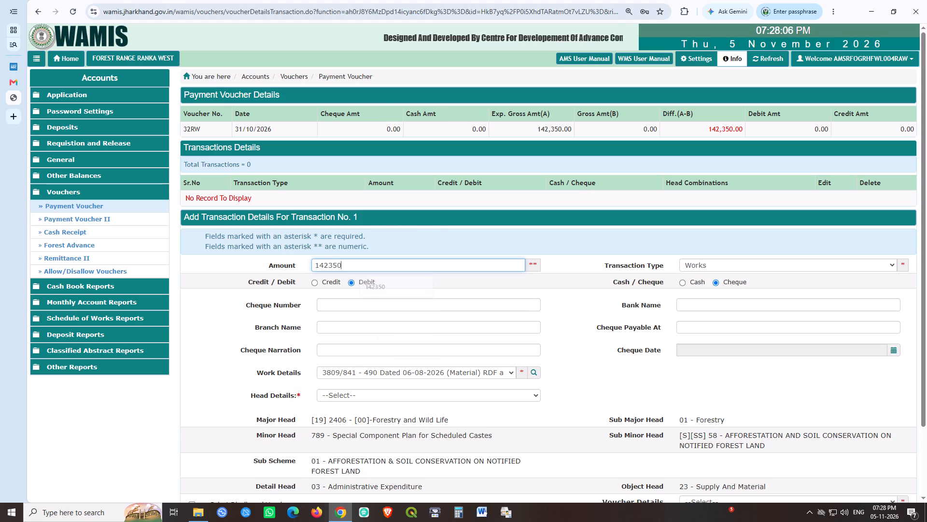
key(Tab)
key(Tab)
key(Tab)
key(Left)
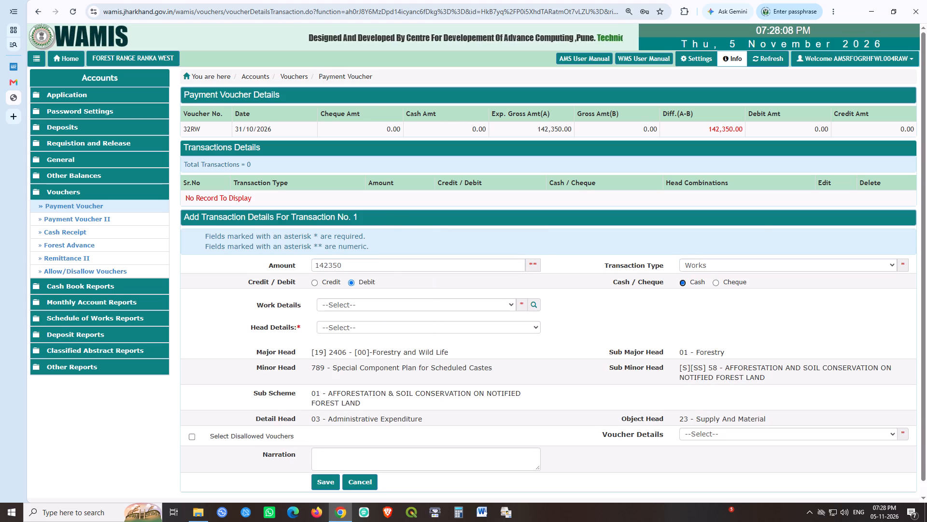
click(403, 304)
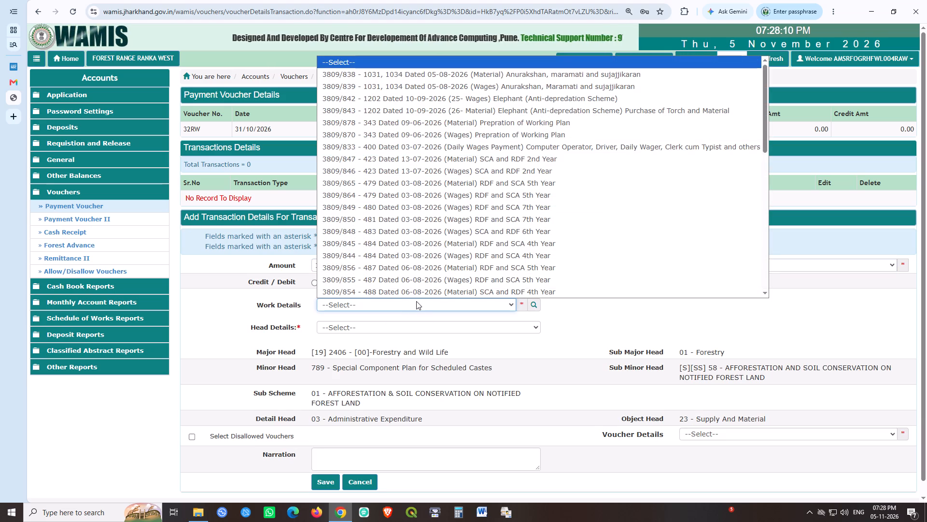
scroll(416, 202, down, 1)
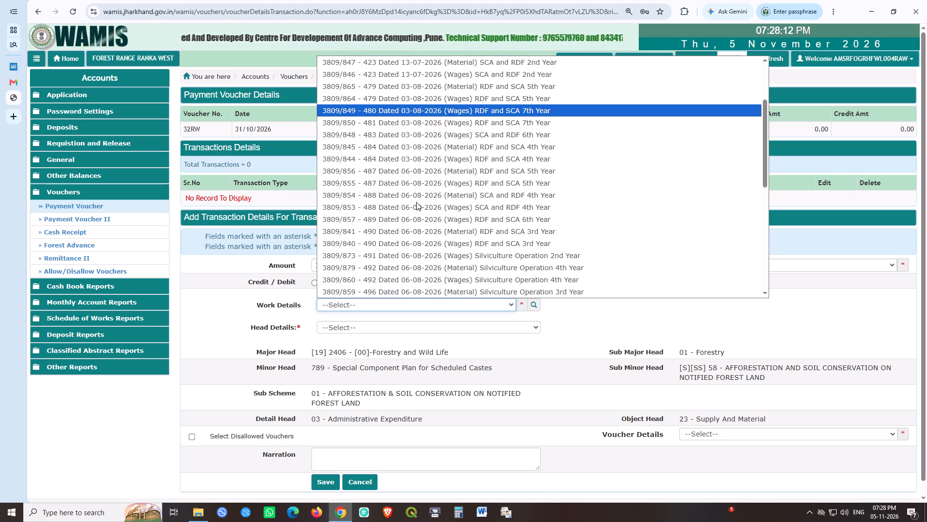
click(398, 240)
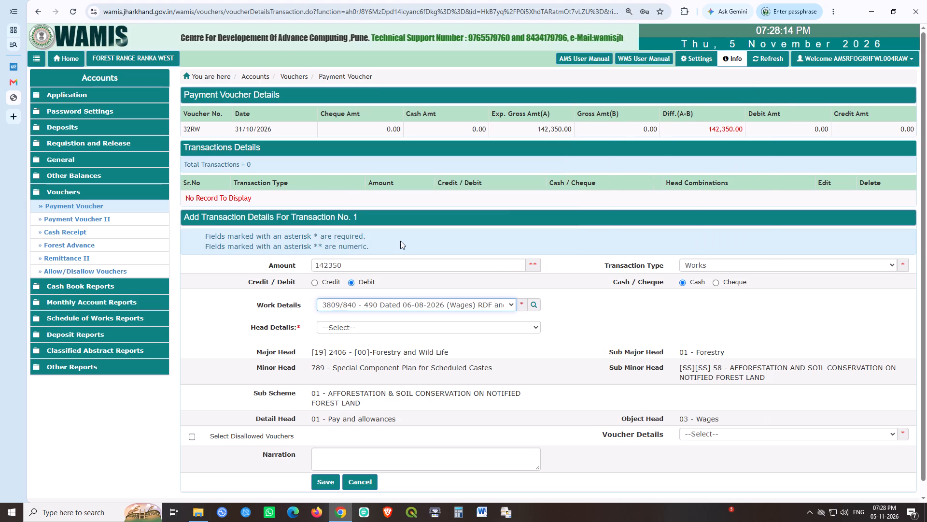
click(341, 322)
click(354, 353)
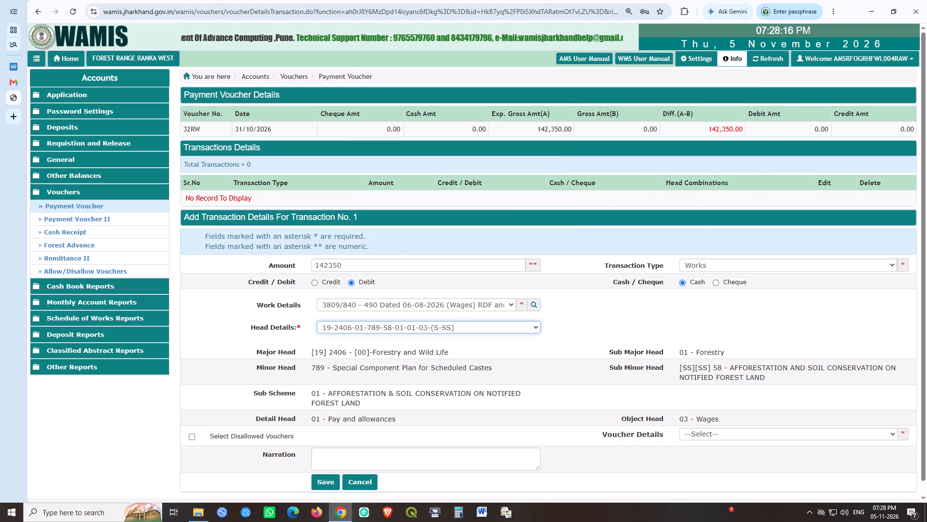
click(321, 482)
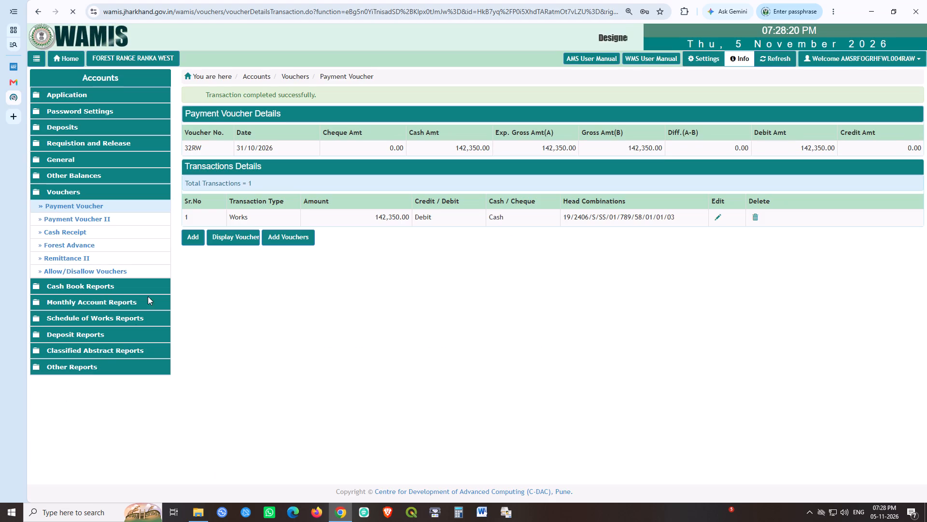
Create and save a new payment voucher numbered 20RW with an expected gross amount of 102960.
click(272, 241)
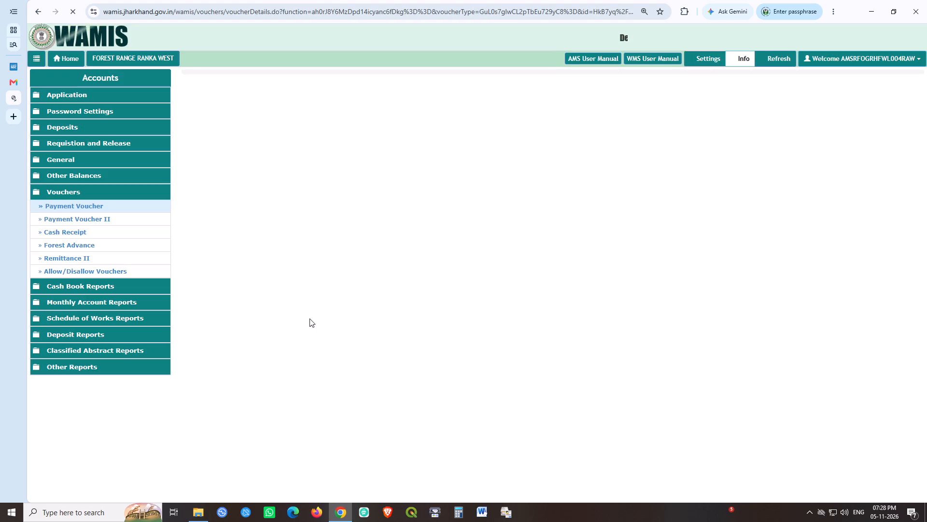
key(shift+Right)
key(shift+Right)
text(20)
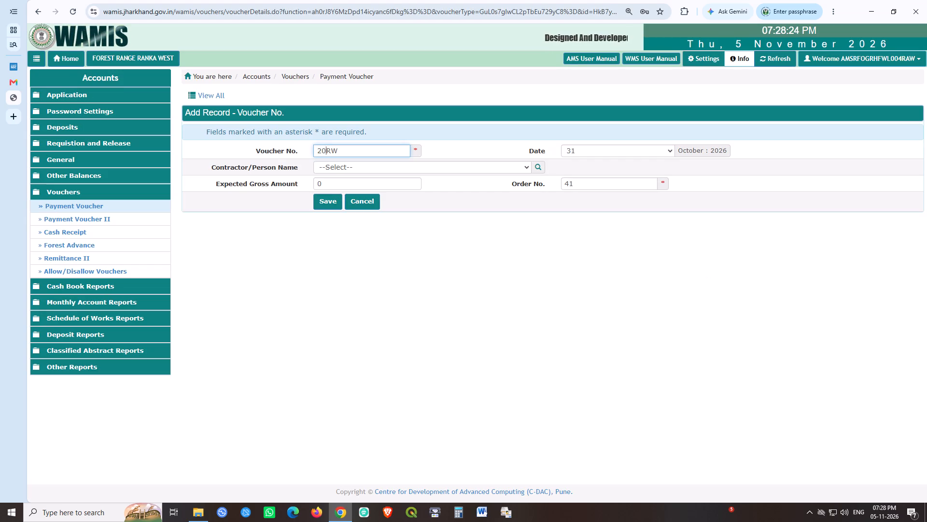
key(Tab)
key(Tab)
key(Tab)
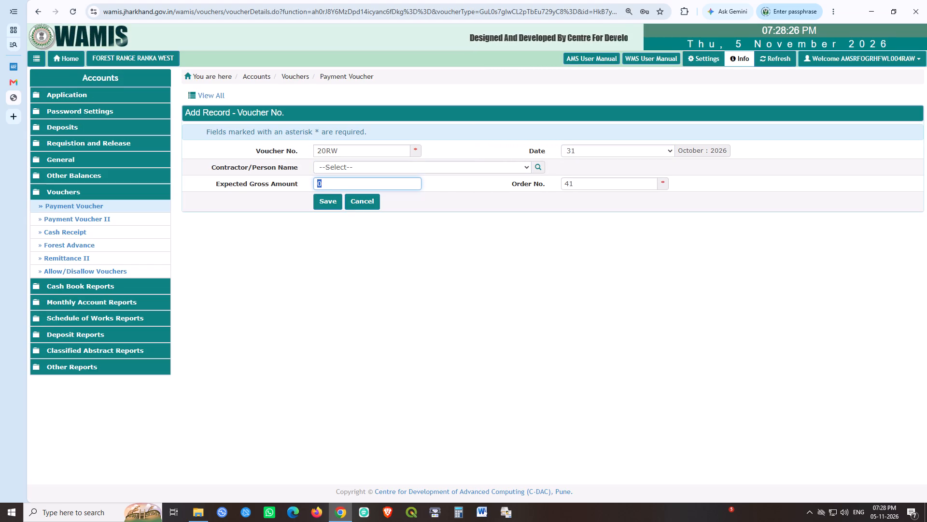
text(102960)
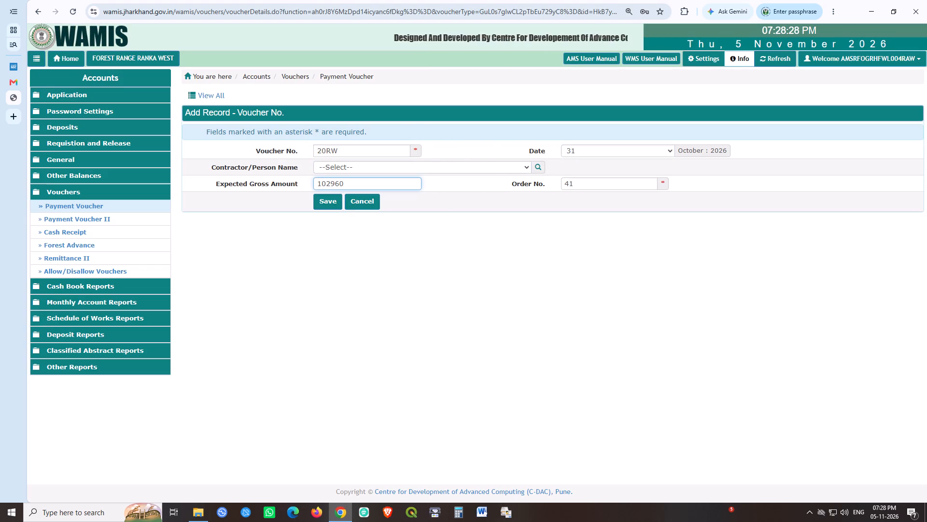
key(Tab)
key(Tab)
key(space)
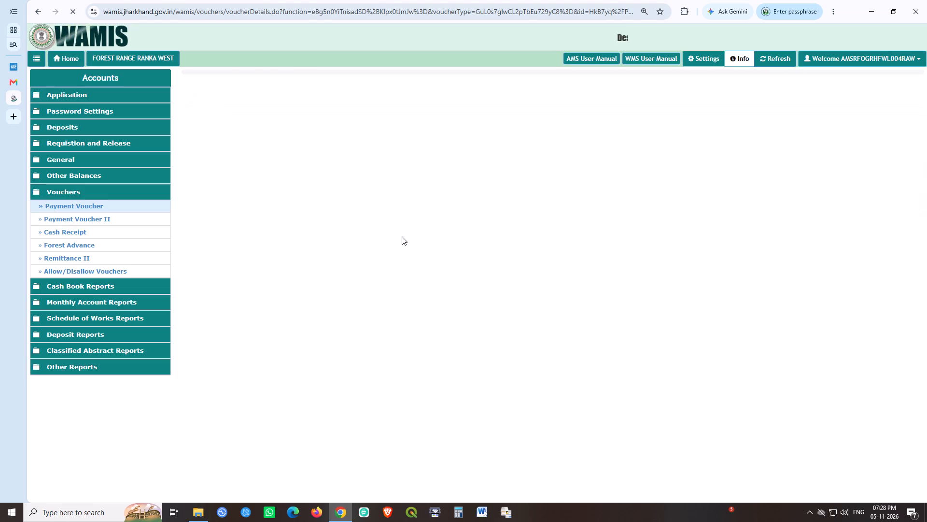
click(193, 220)
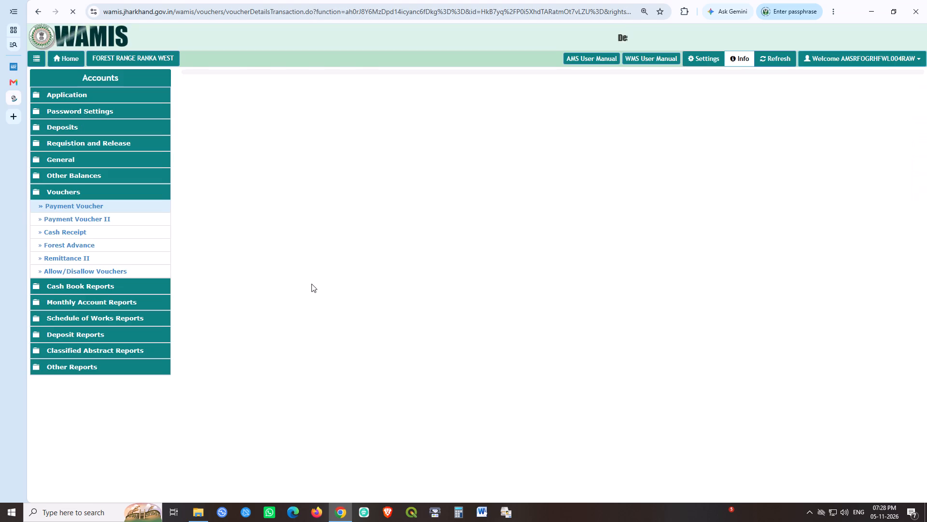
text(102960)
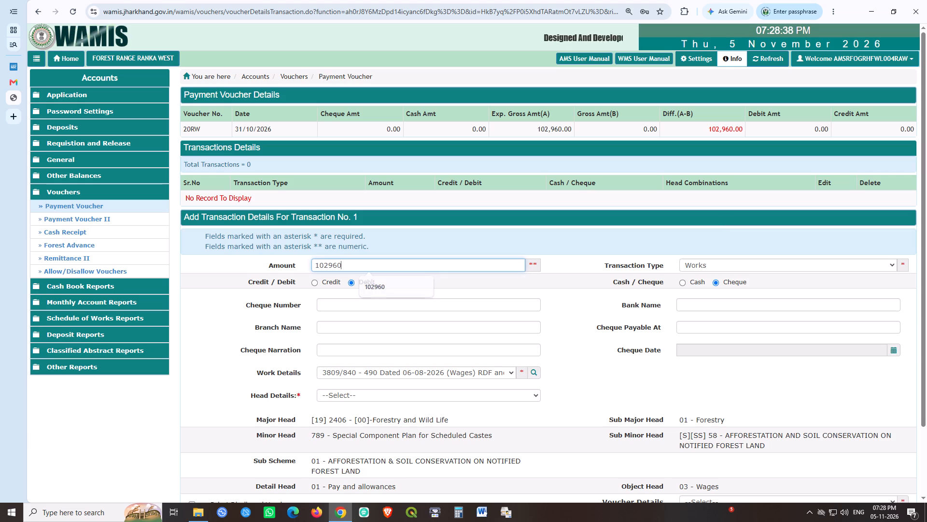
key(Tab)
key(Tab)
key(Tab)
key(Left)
click(484, 302)
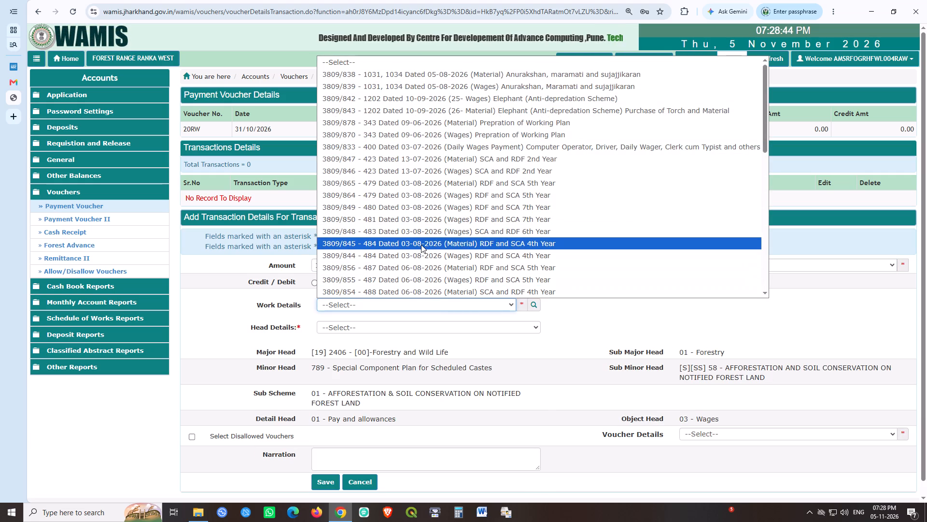
scroll(426, 198, down, 1)
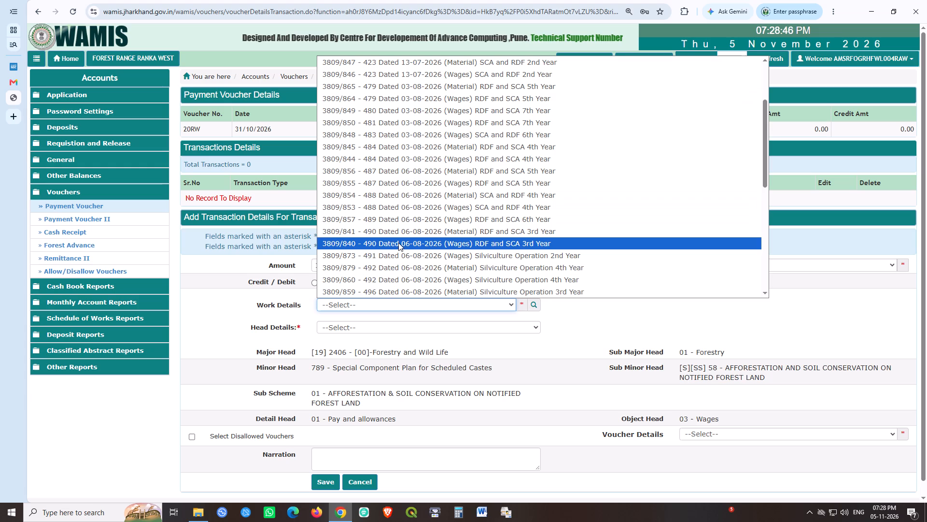
click(398, 243)
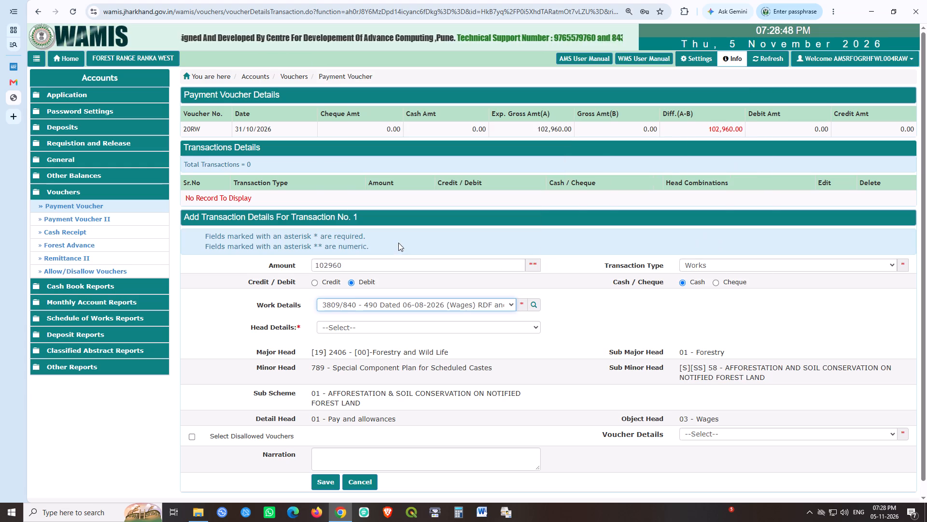
click(356, 331)
click(359, 355)
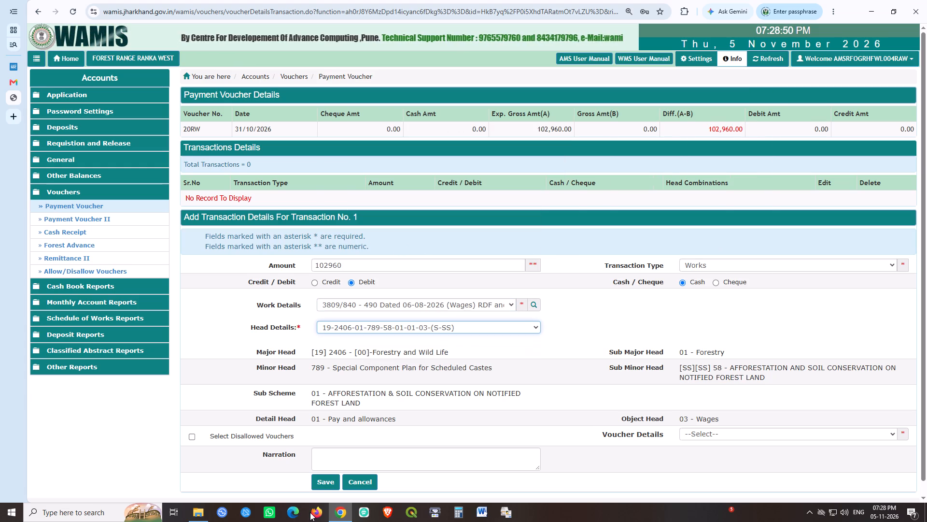
click(319, 489)
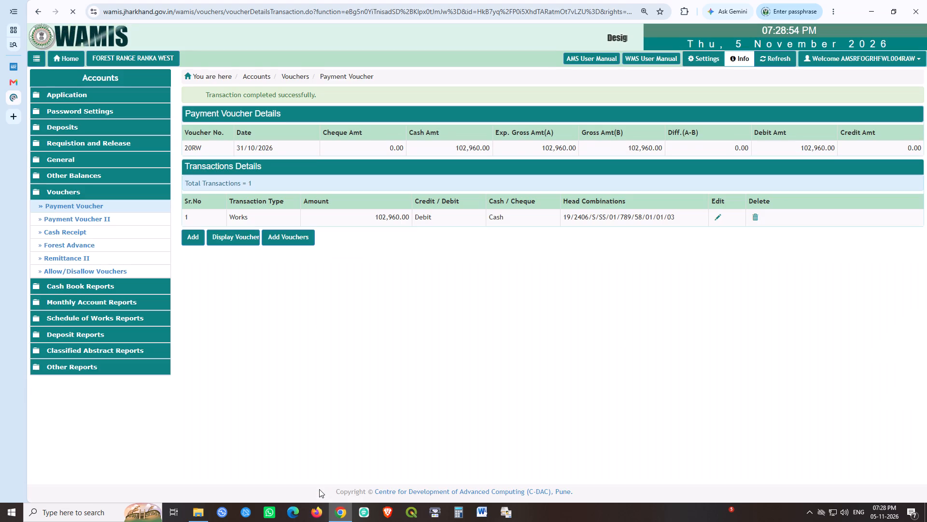
Create and save a new payment voucher numbered 49RW(P)3 with an expected gross amount of 10000.
click(300, 245)
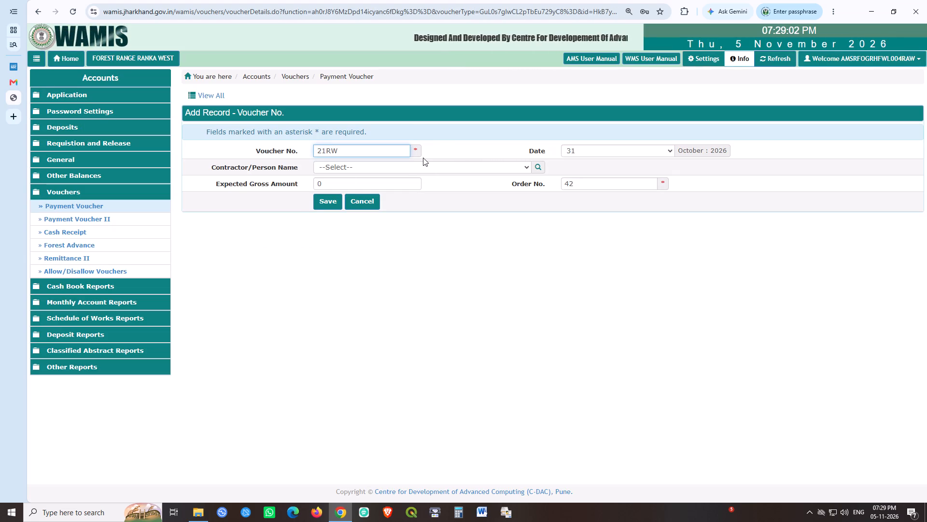
key(shift+Right)
key(shift+Right)
text(49)
key(Right)
key(Right)
key(Down)
key(Down)
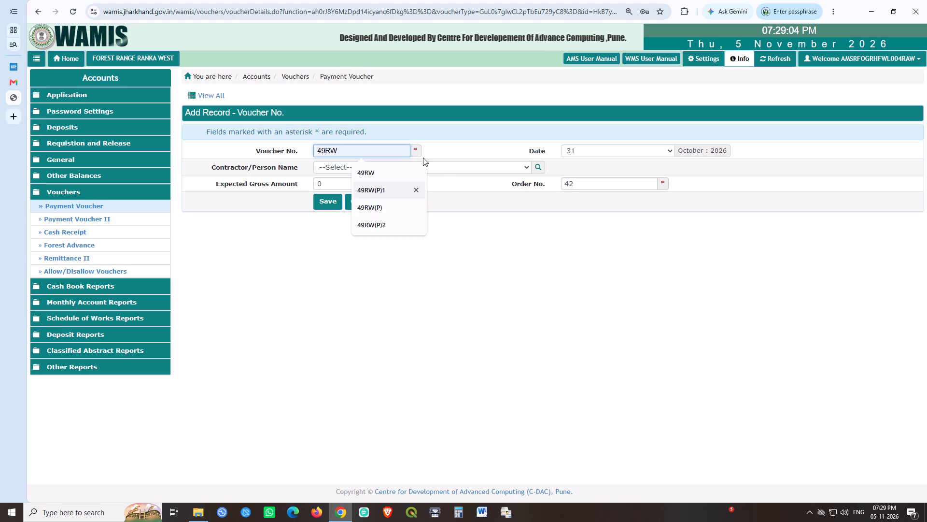
key(Down)
key(Down)
key(Return)
key(shift+Left)
key(3)
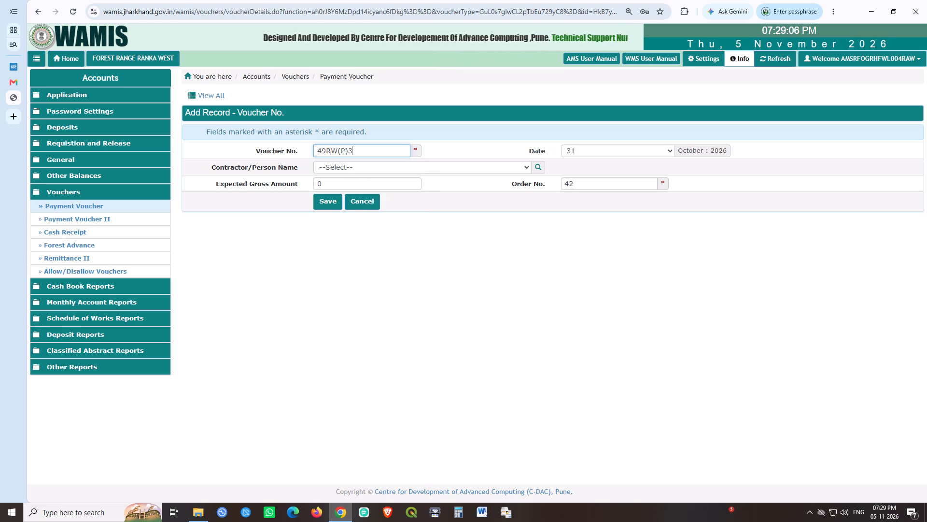
key(Tab)
key(Tab)
key(Tab)
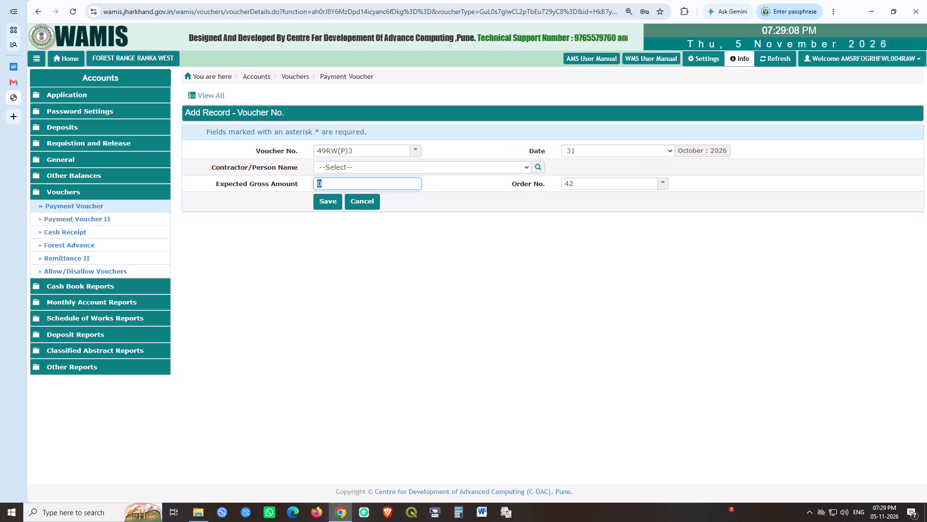
text(10000)
key(Tab)
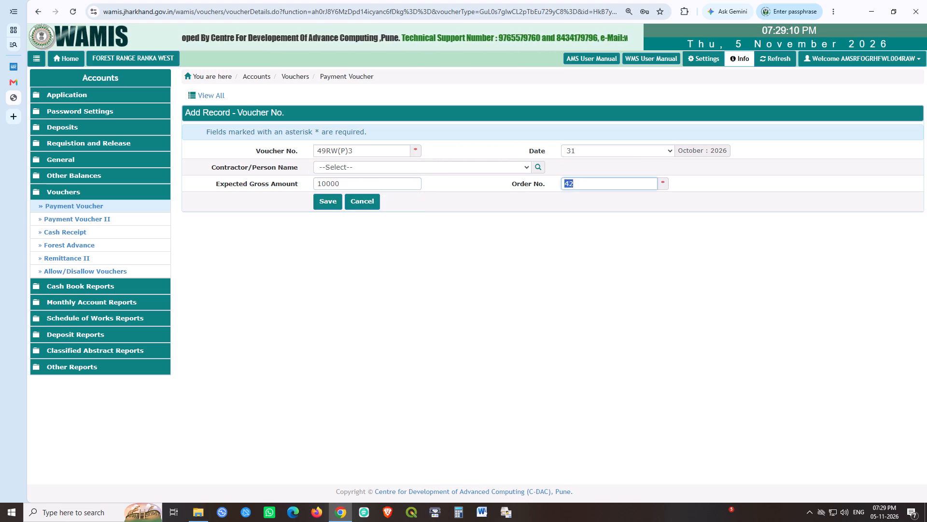
key(Tab)
key(space)
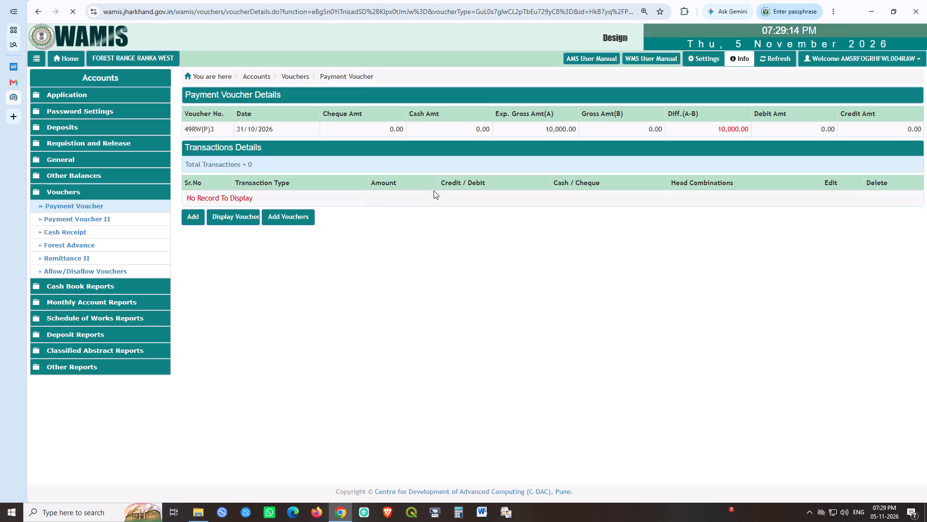
click(193, 216)
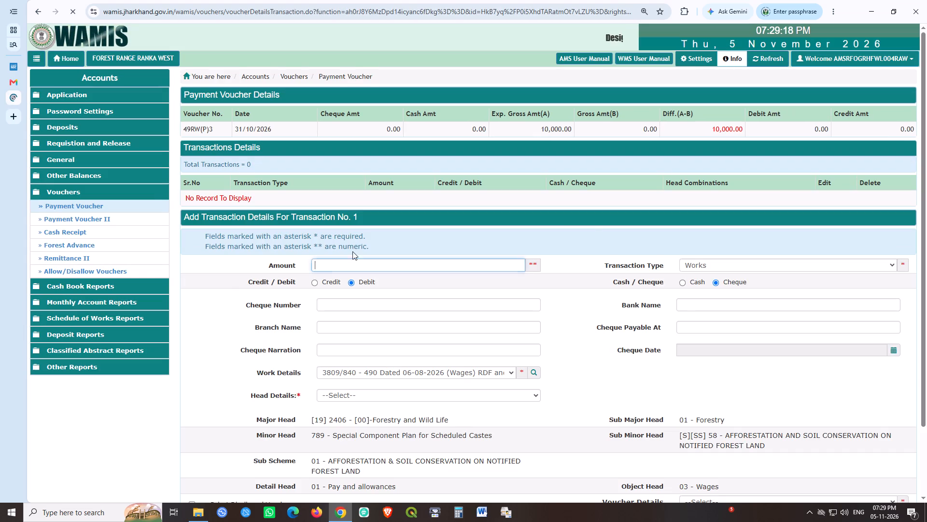
text(10000)
key(Tab)
key(Tab)
key(Tab)
key(Left)
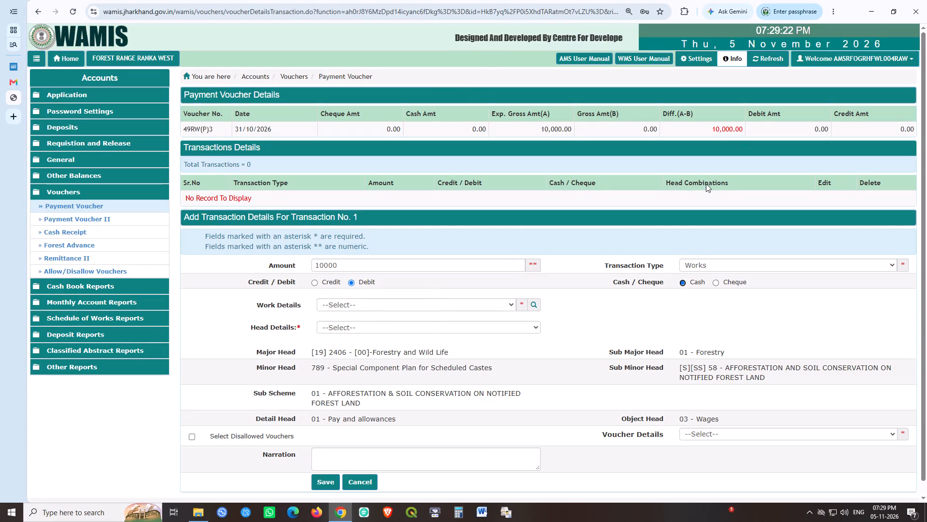
click(437, 307)
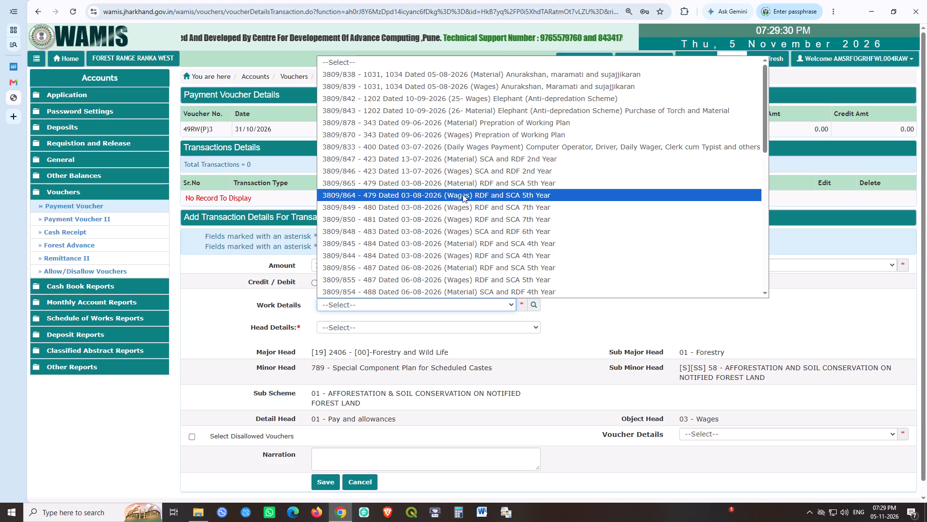
scroll(436, 135, down, 1)
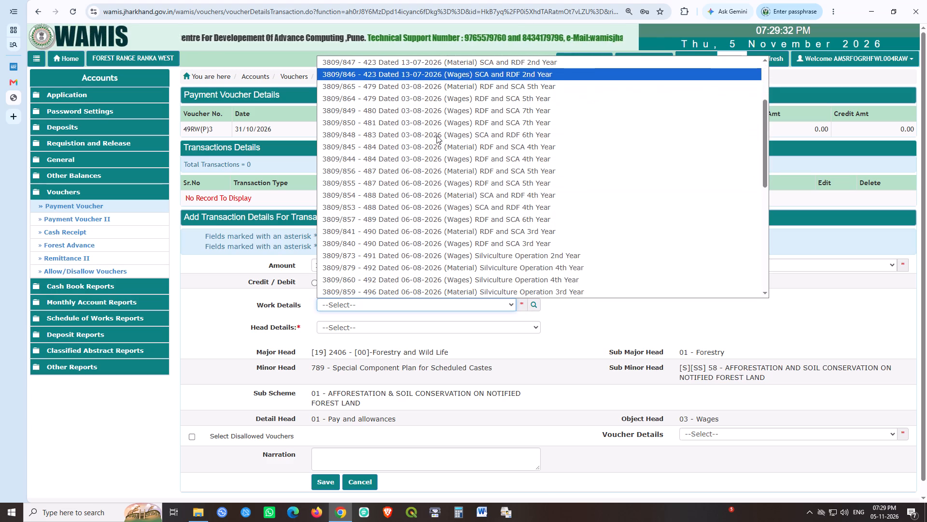
click(429, 228)
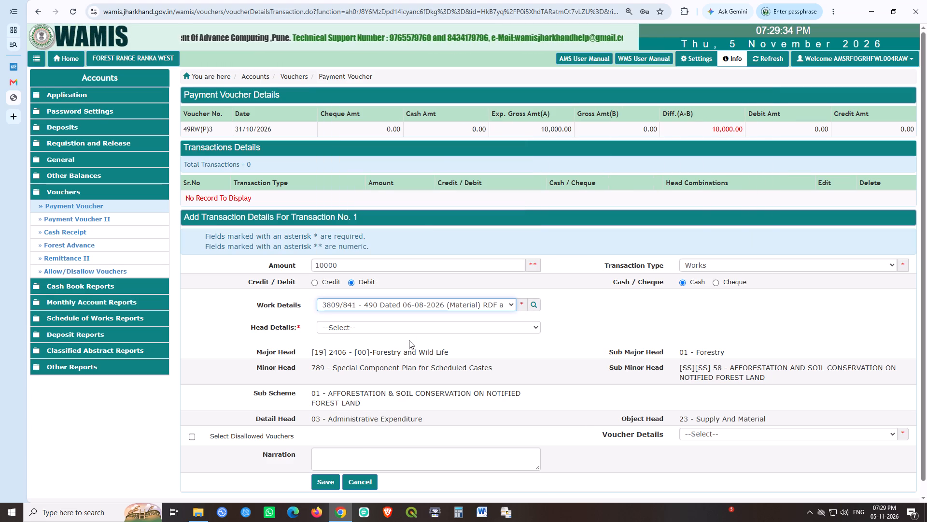
click(389, 330)
click(391, 352)
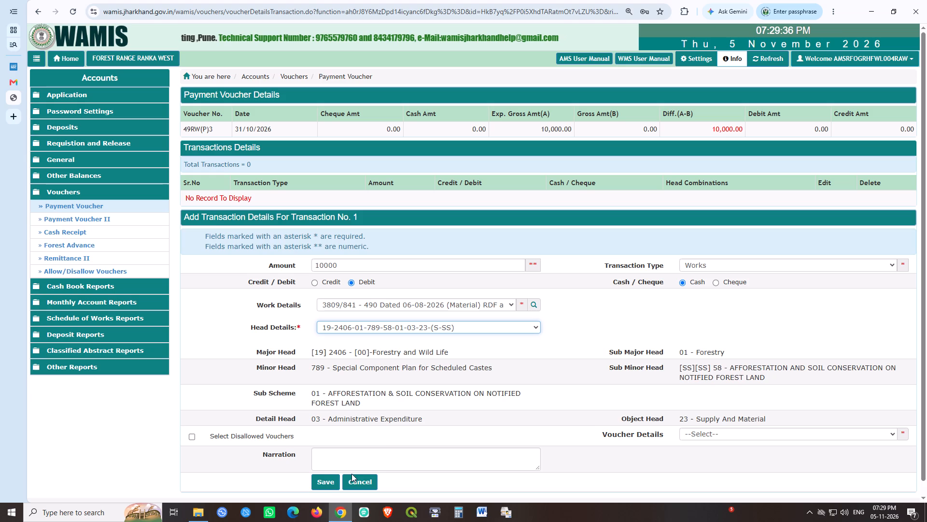
click(331, 481)
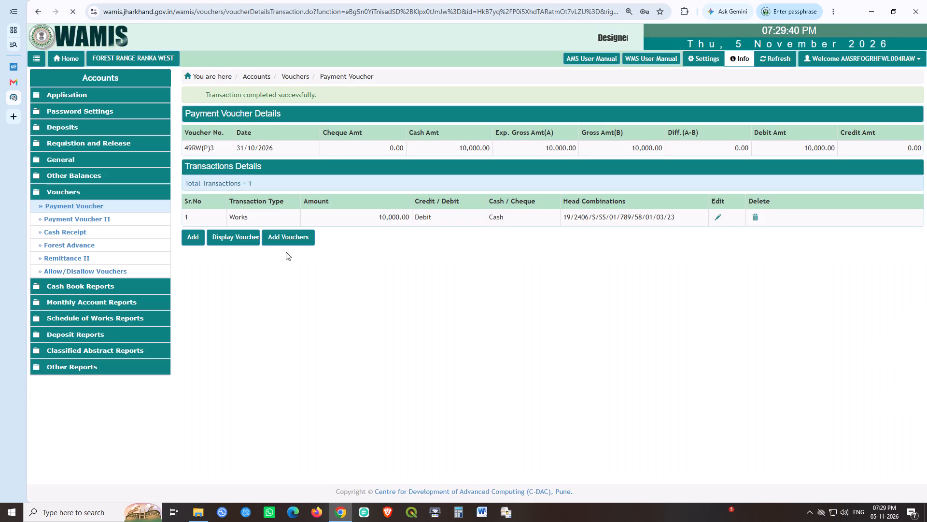
Create and save a new payment voucher numbered 52RW(P)3 with an expected gross amount of 32000.
click(292, 234)
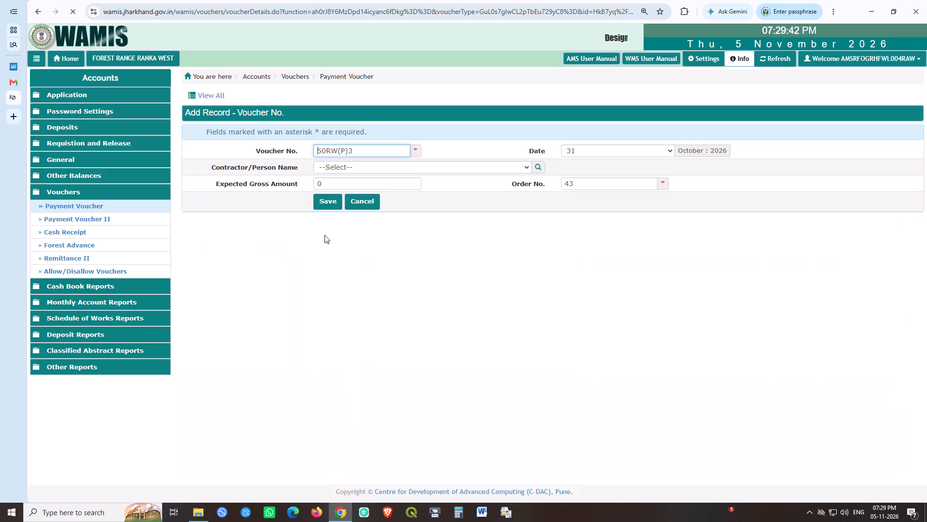
key(shift+Right)
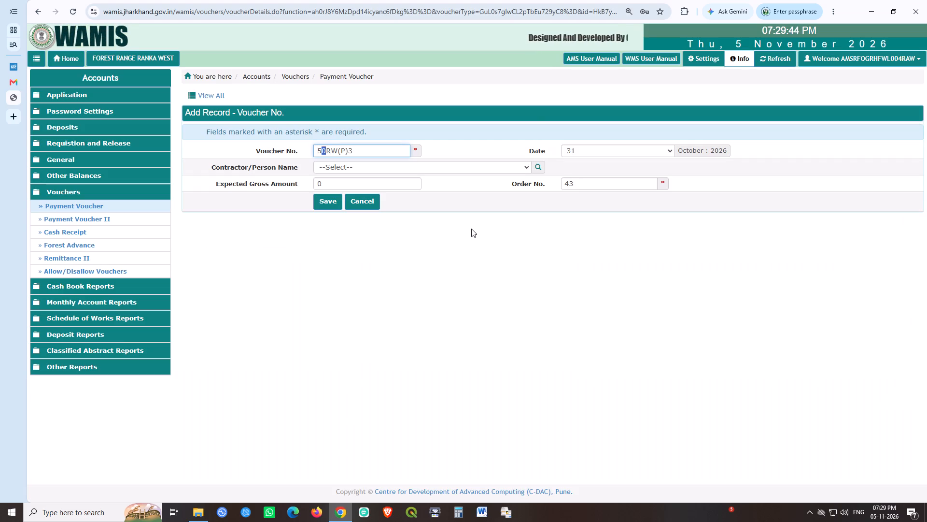
key(2)
key(Tab)
key(Tab)
key(Tab)
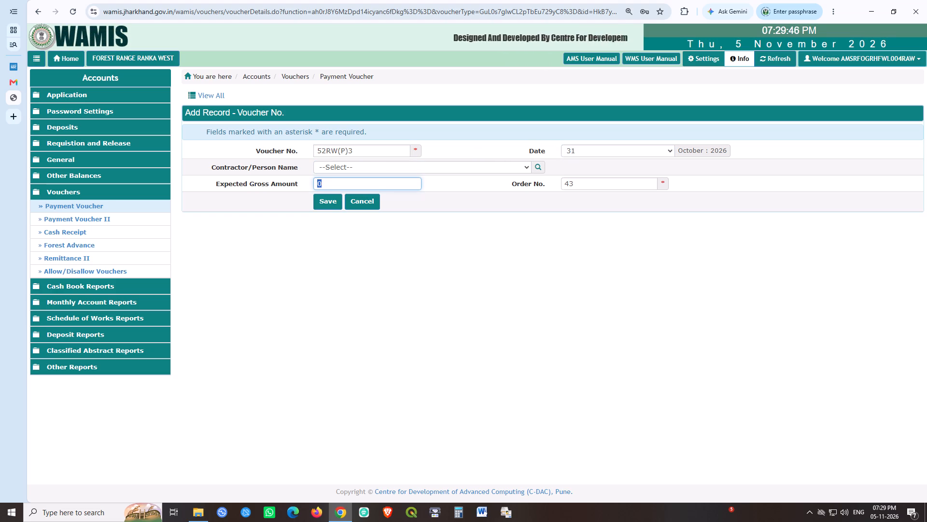
text(32000)
key(Tab)
key(Tab)
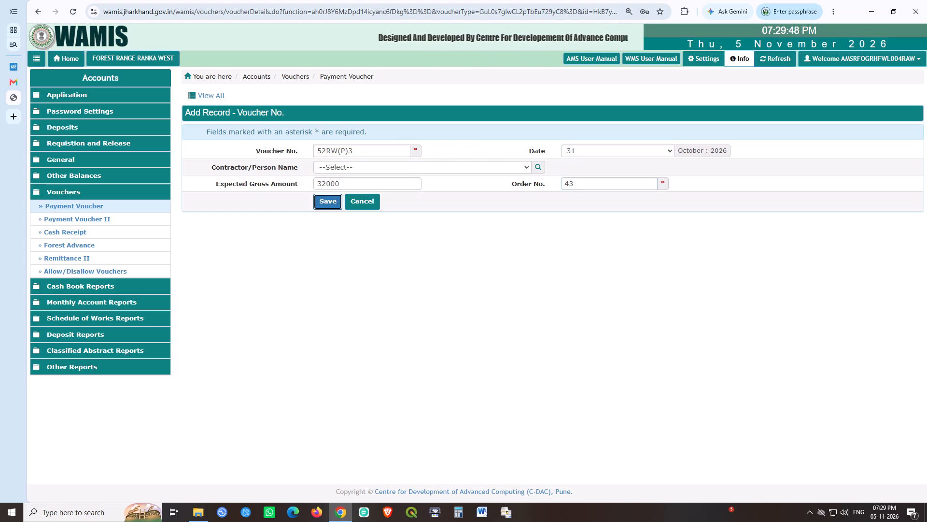
key(space)
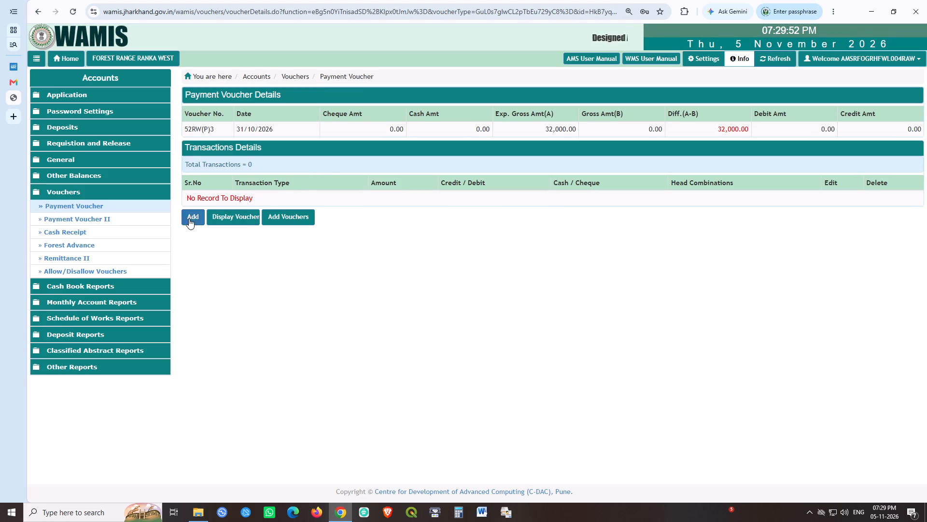
click(187, 219)
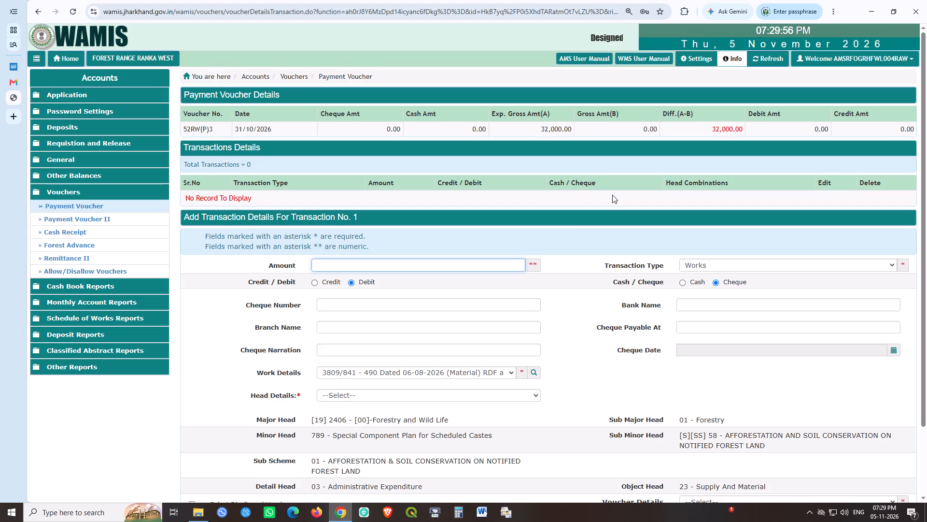
text(32000)
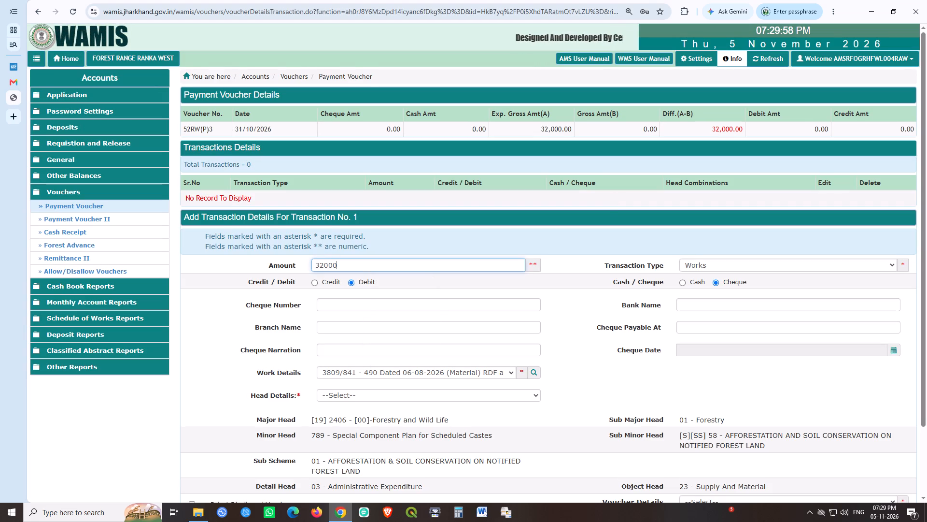
key(Tab)
key(Tab)
key(Tab)
key(Left)
click(454, 302)
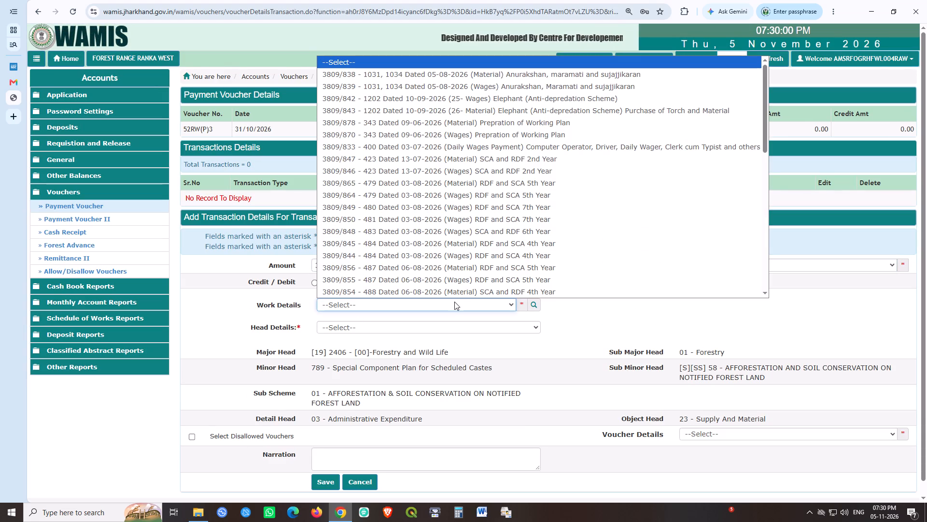
scroll(414, 255, down, 1)
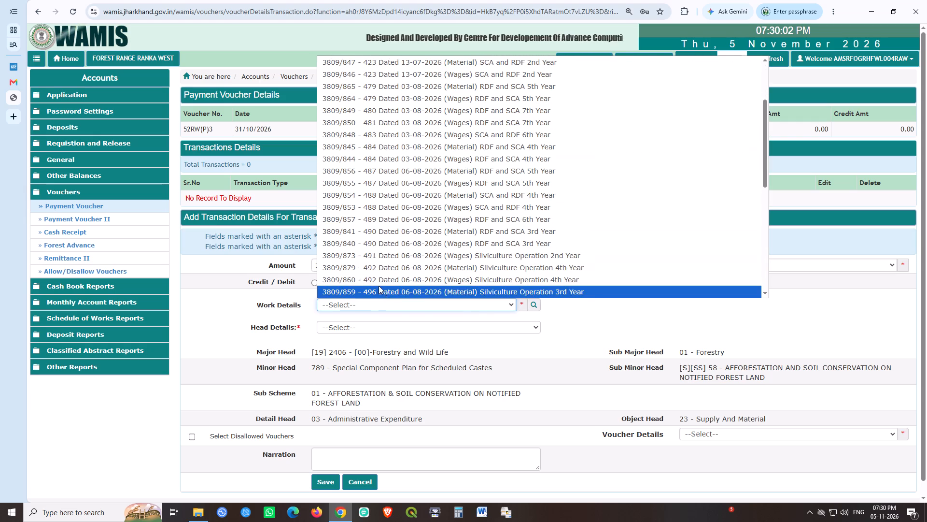
click(401, 230)
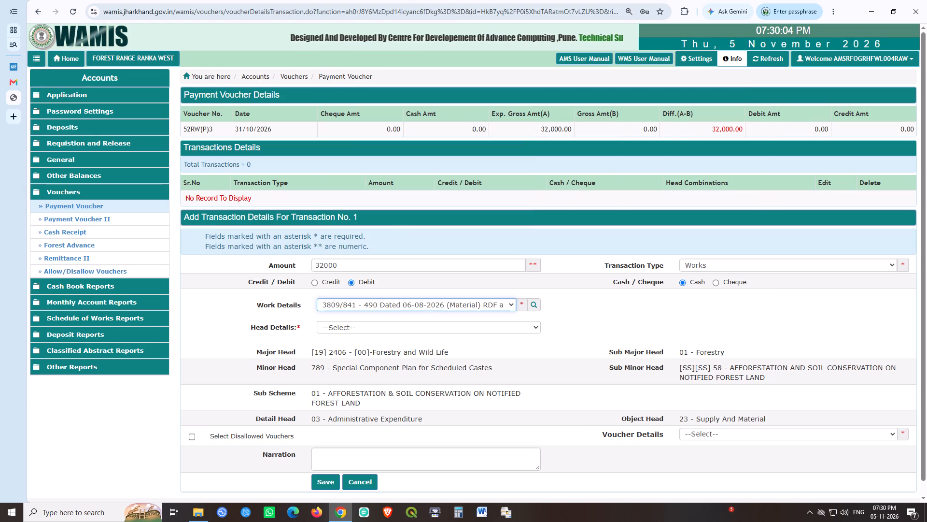
click(363, 320)
click(367, 326)
click(373, 351)
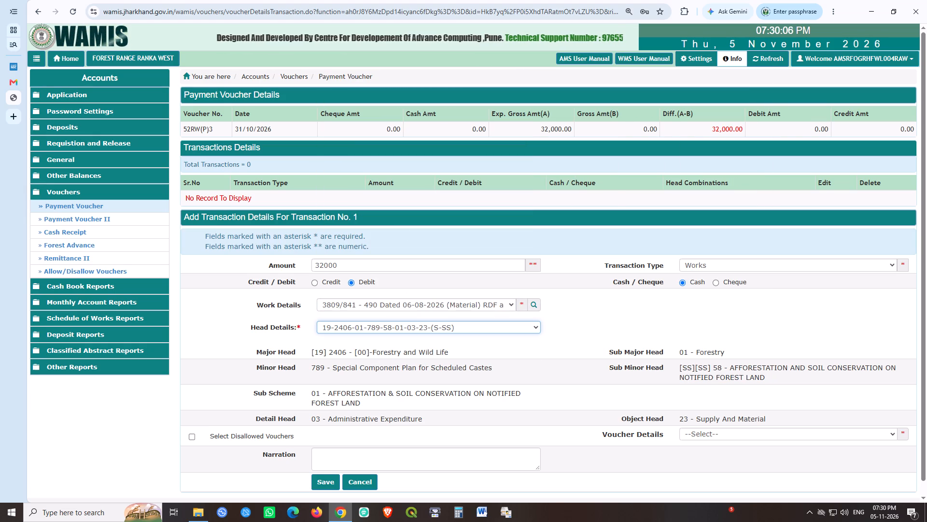
click(326, 478)
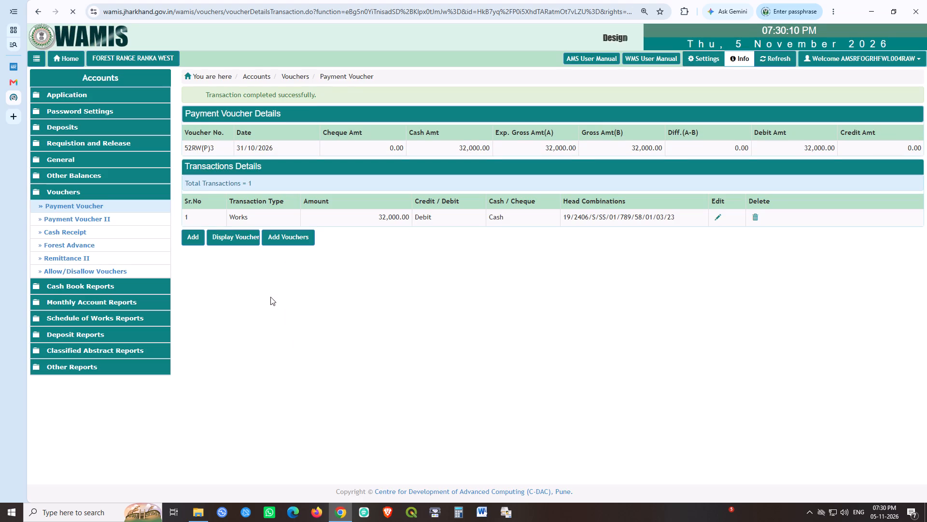
Create and save a new payment voucher numbered 55RW(P)3 with an expected gross amount of 7865.
click(297, 245)
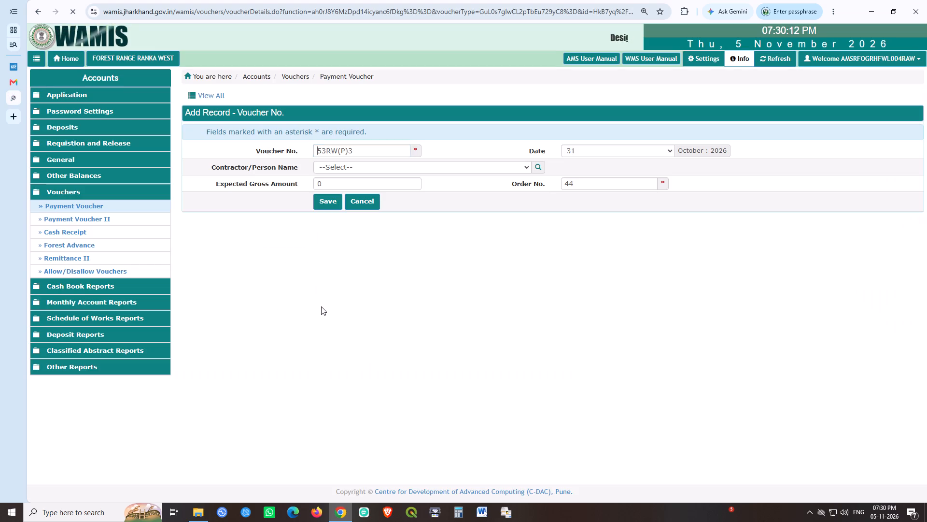
key(Right)
key(shift+Right)
text(85)
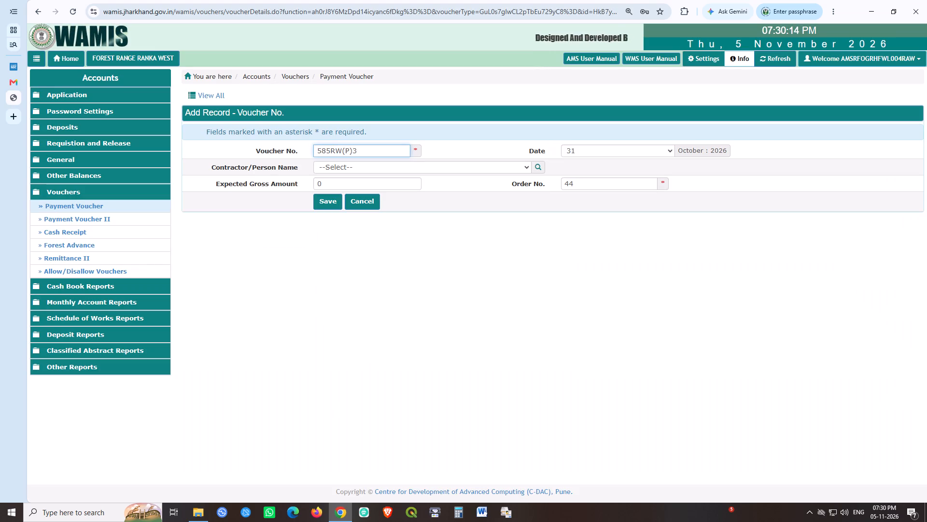
key(Left)
key(BackSpace)
key(Tab)
key(Tab)
key(Tab)
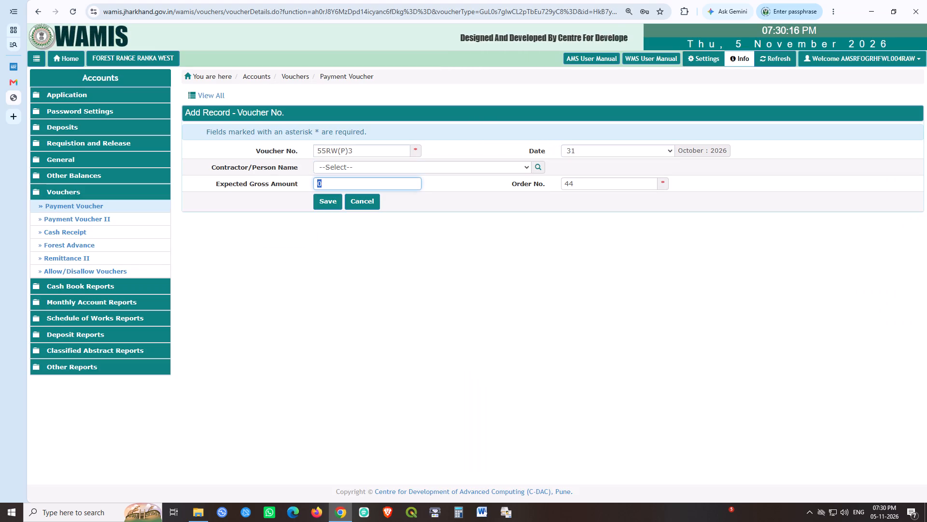
text(7865)
key(Tab)
key(Tab)
key(space)
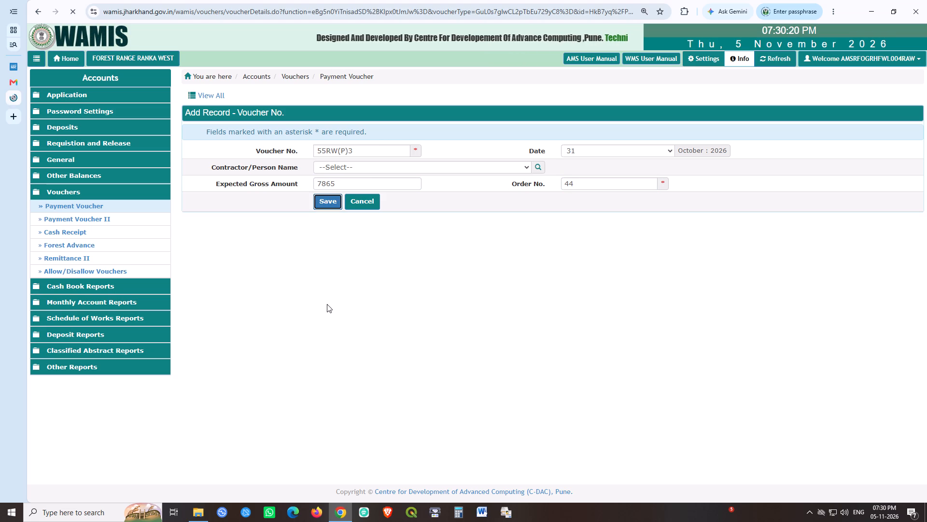
click(196, 217)
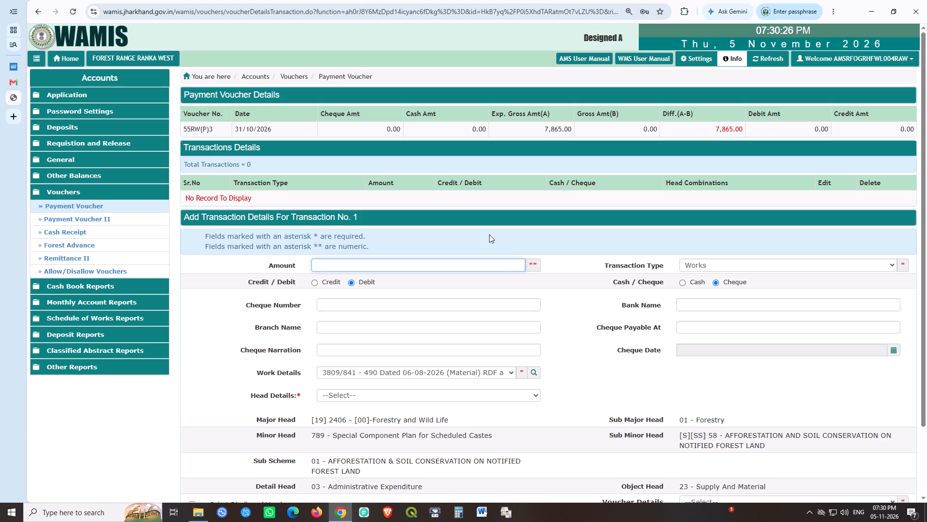
text(7865)
key(Tab)
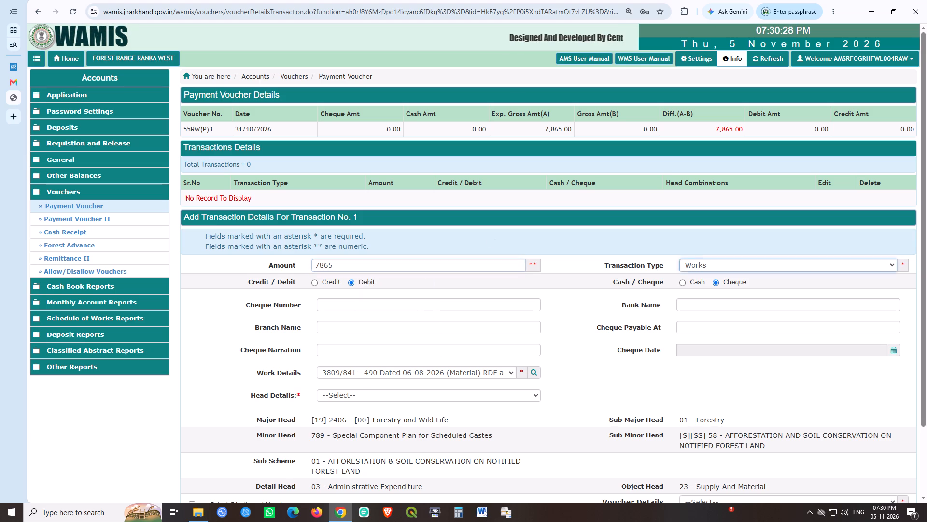
key(Tab)
key(Tab)
key(Left)
click(374, 302)
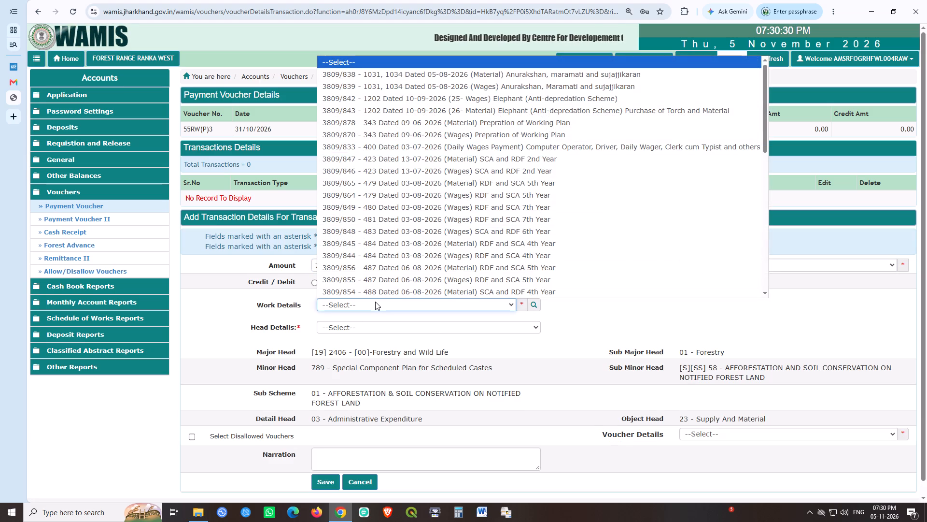
scroll(427, 188, down, 1)
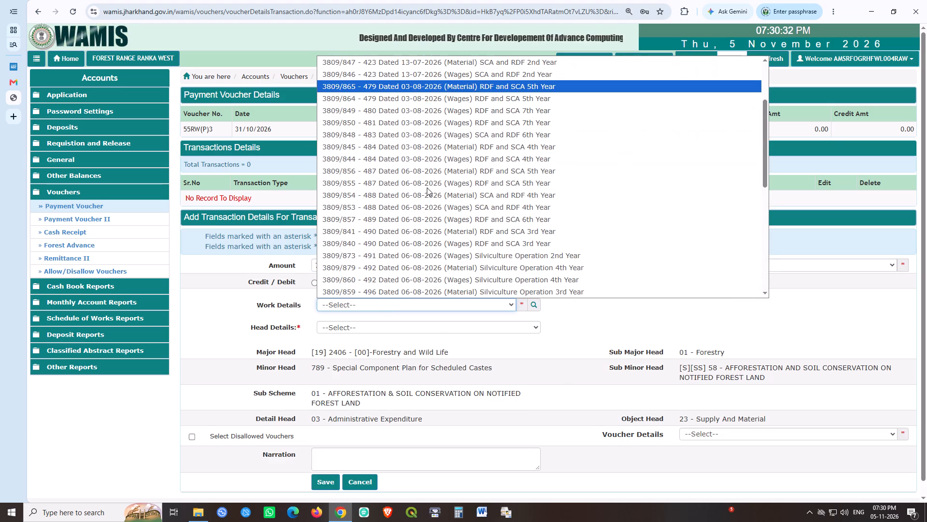
click(408, 229)
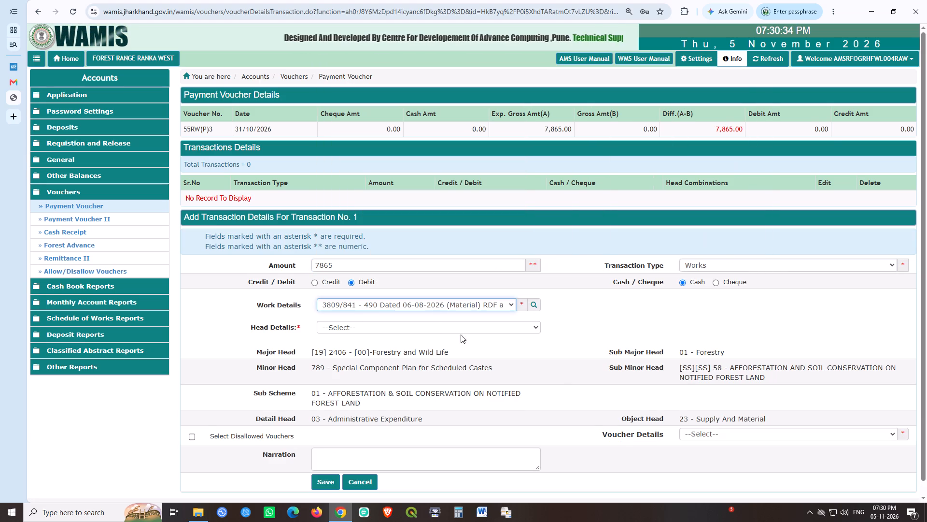
click(410, 327)
click(379, 353)
click(331, 484)
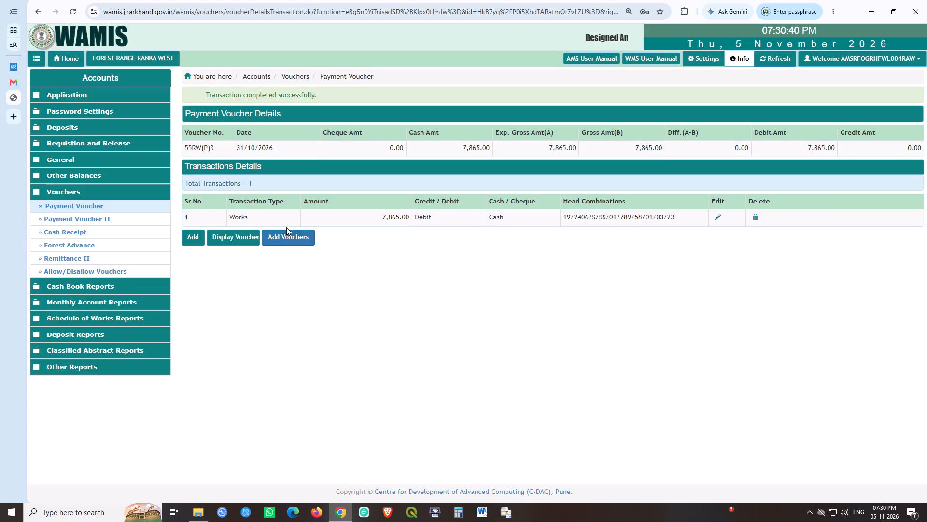
Create and save a new payment voucher numbered 23RW with an expected gross amount of 142350.
click(286, 227)
click(293, 232)
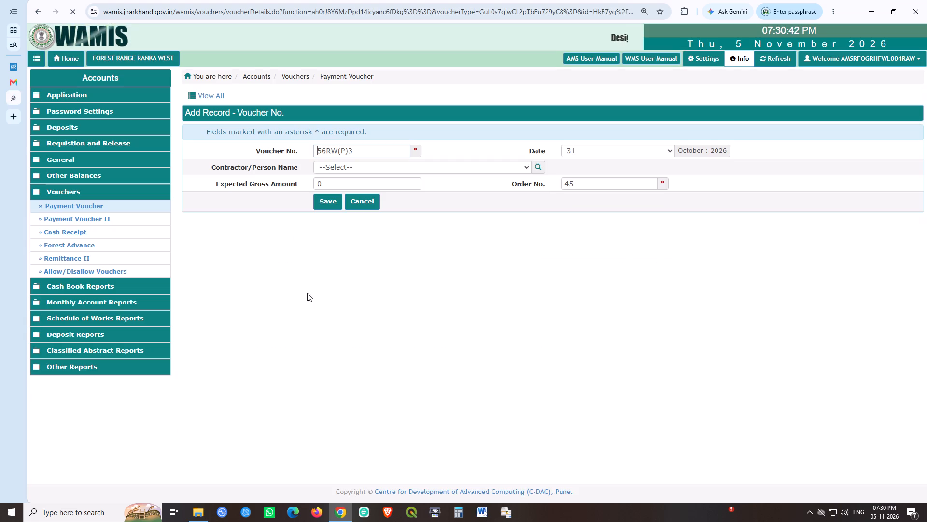
key(shift+Right)
key(shift+Right)
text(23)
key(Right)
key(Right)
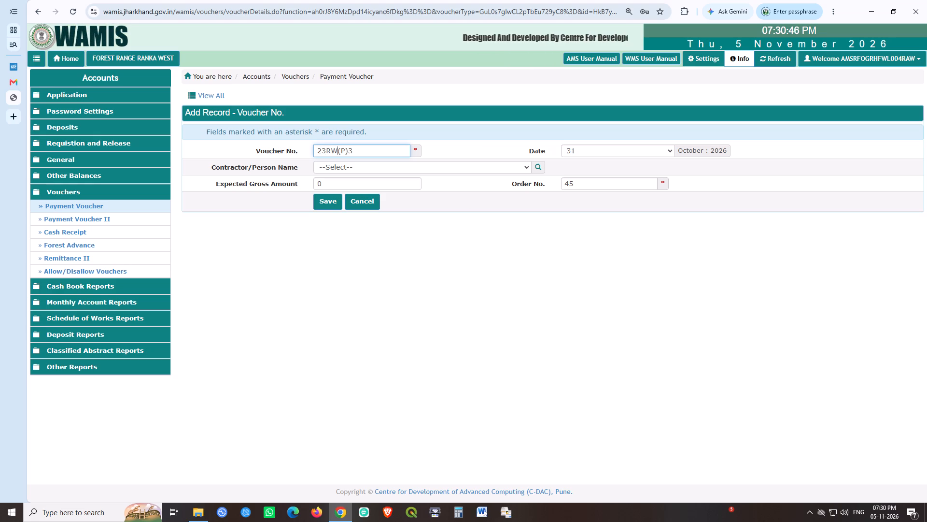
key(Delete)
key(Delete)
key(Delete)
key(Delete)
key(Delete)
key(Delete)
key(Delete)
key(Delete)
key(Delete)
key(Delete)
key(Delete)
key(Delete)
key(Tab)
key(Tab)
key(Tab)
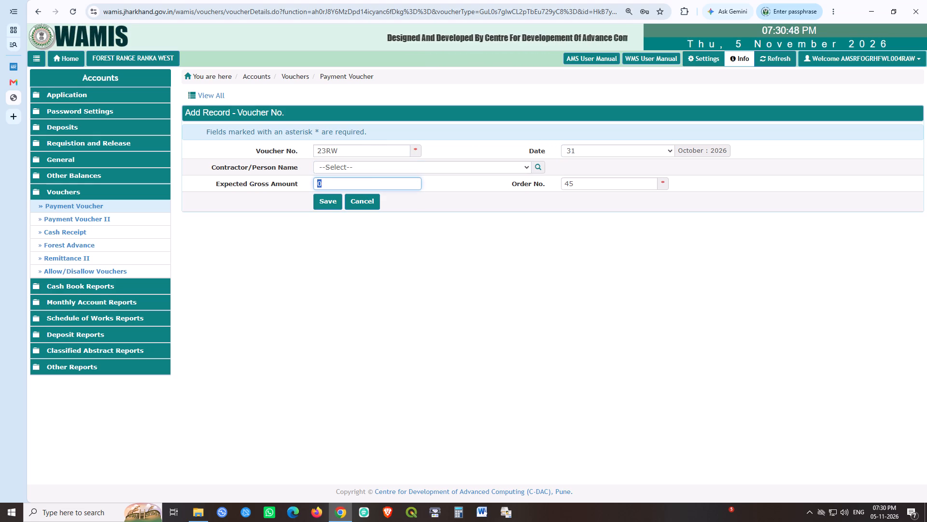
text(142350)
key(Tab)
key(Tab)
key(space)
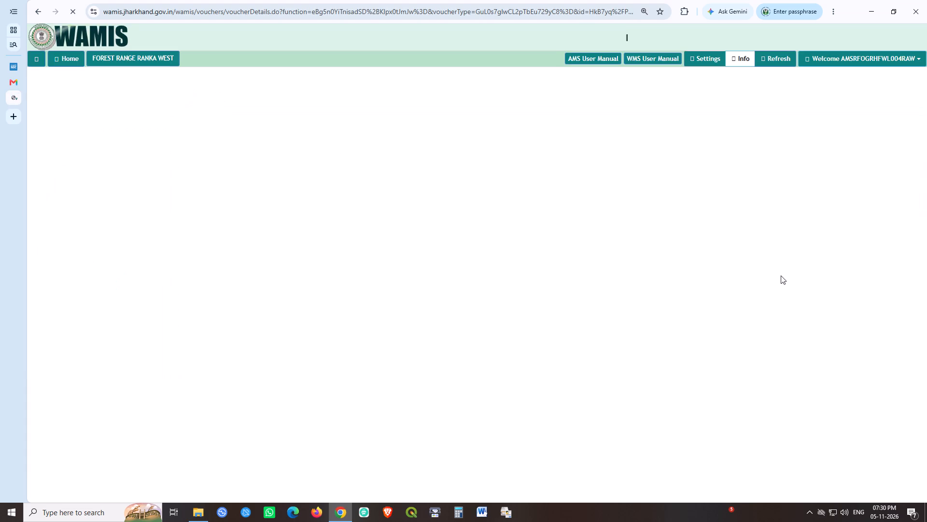
click(192, 221)
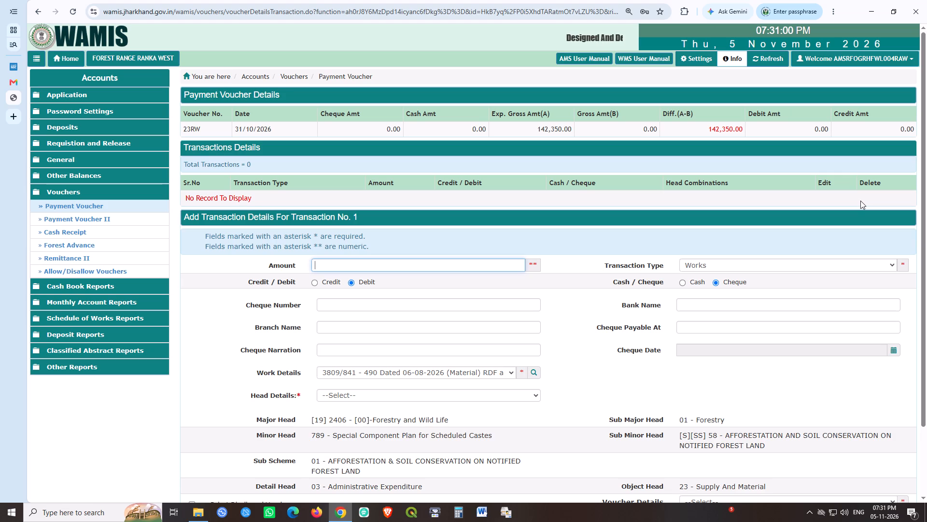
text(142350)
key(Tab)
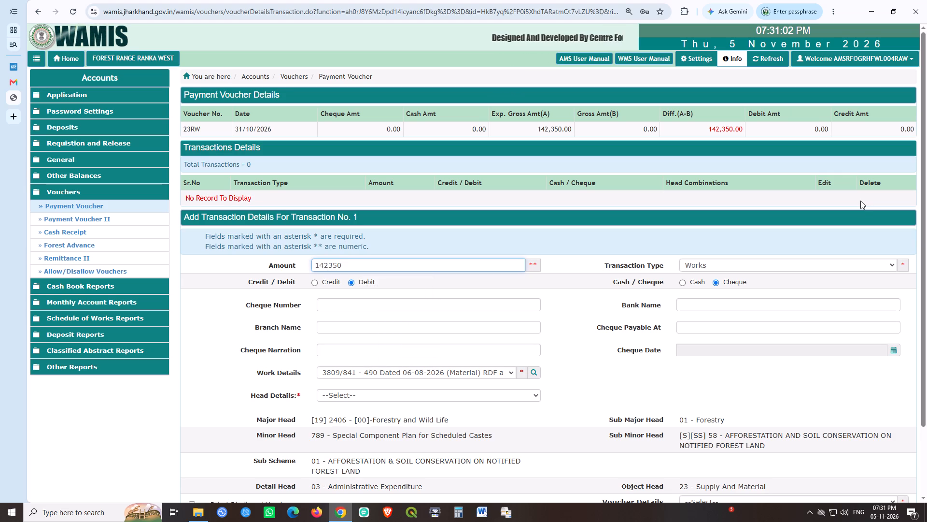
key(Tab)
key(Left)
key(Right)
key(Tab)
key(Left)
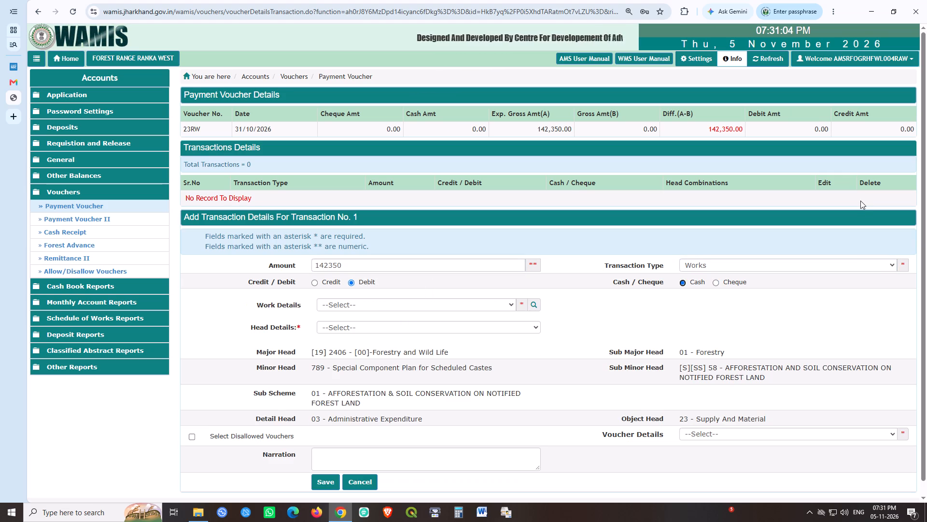
click(343, 308)
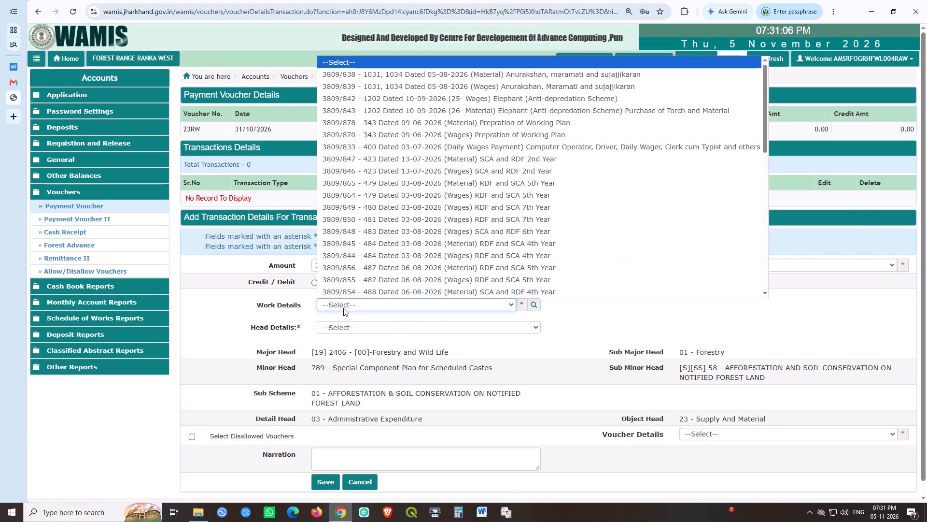
scroll(405, 224, down, 1)
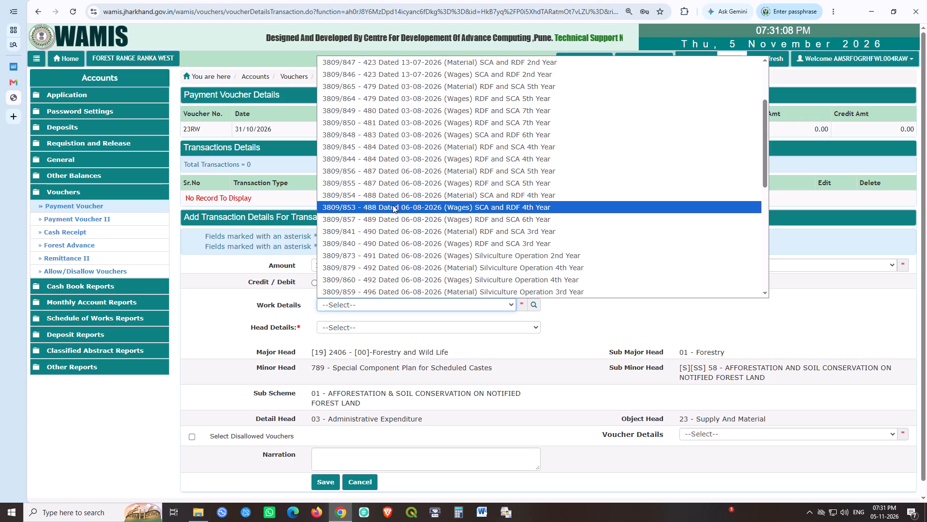
click(393, 205)
click(388, 331)
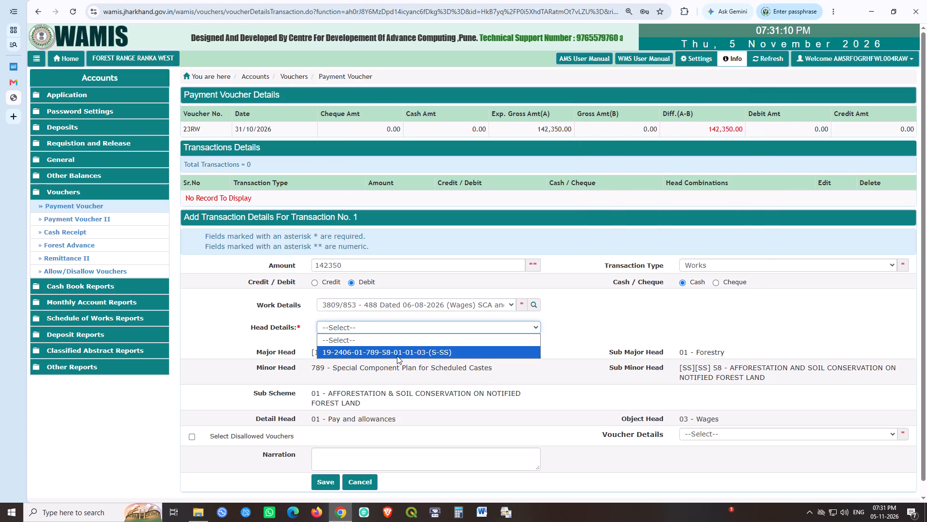
click(397, 356)
click(321, 478)
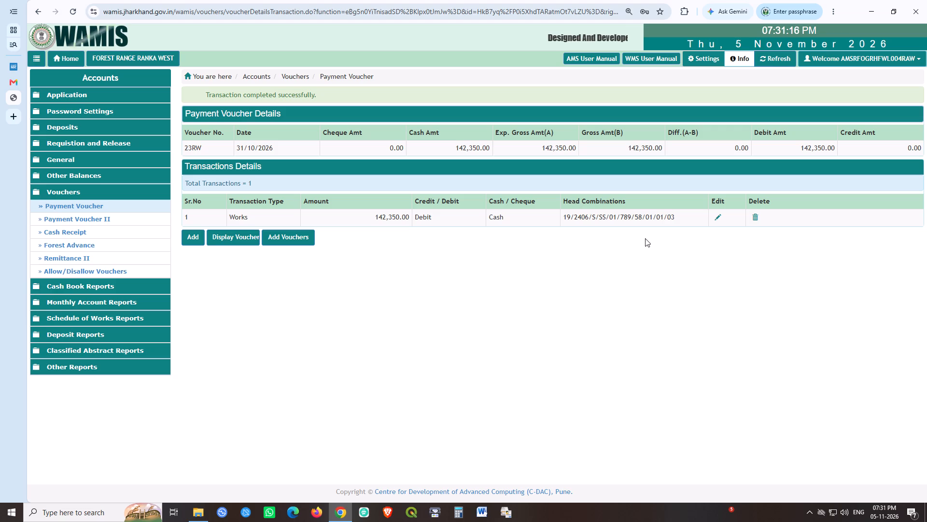
Create and save a new payment voucher numbered 18RW with an expected gross amount of 51480.
click(292, 232)
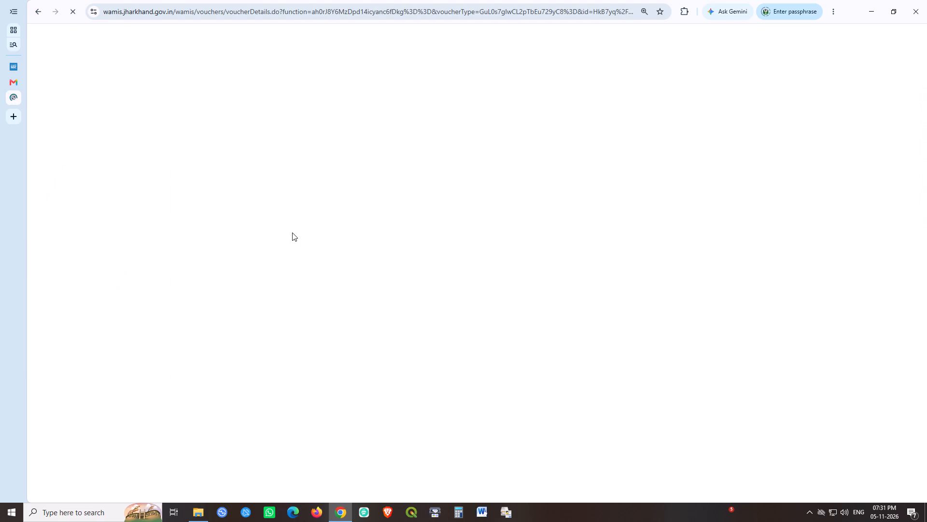
key(shift+Right)
key(shift+Right)
text(18)
key(Tab)
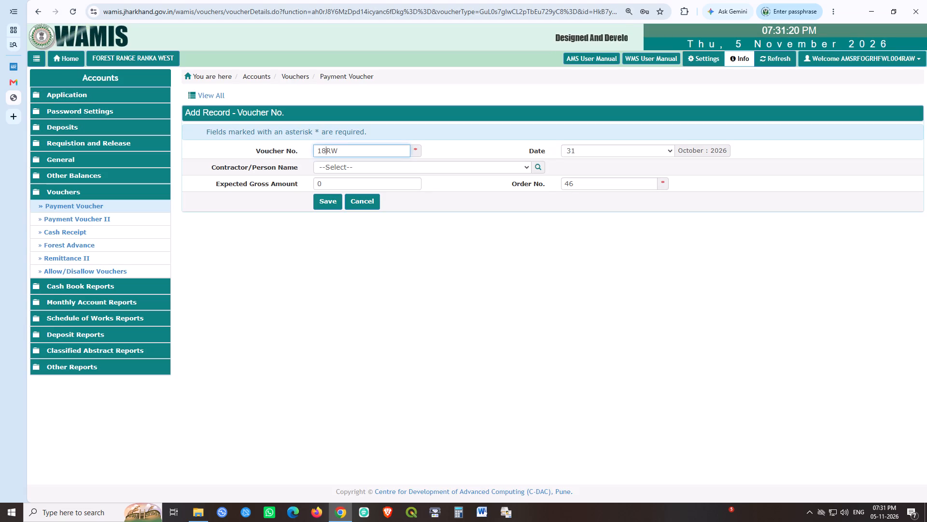
key(Tab)
key(Tab)
text(51480)
key(Tab)
key(Tab)
key(space)
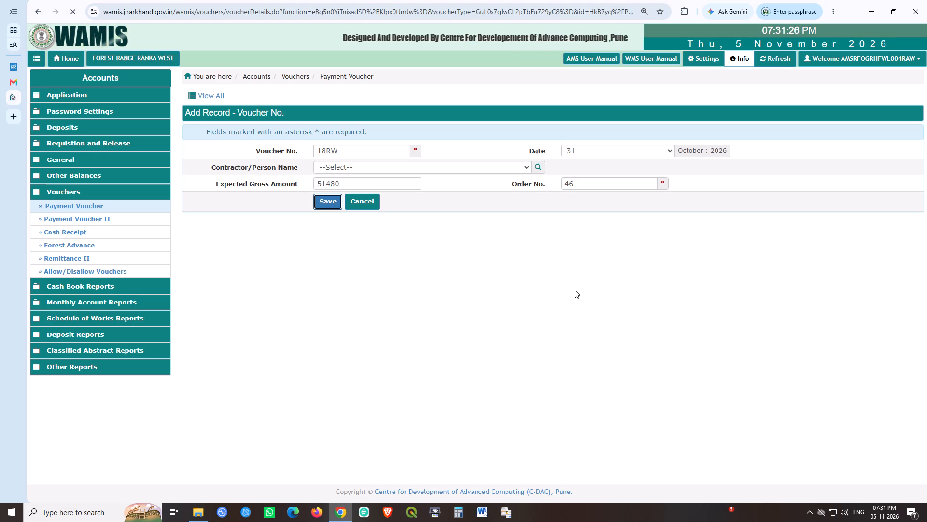
click(188, 217)
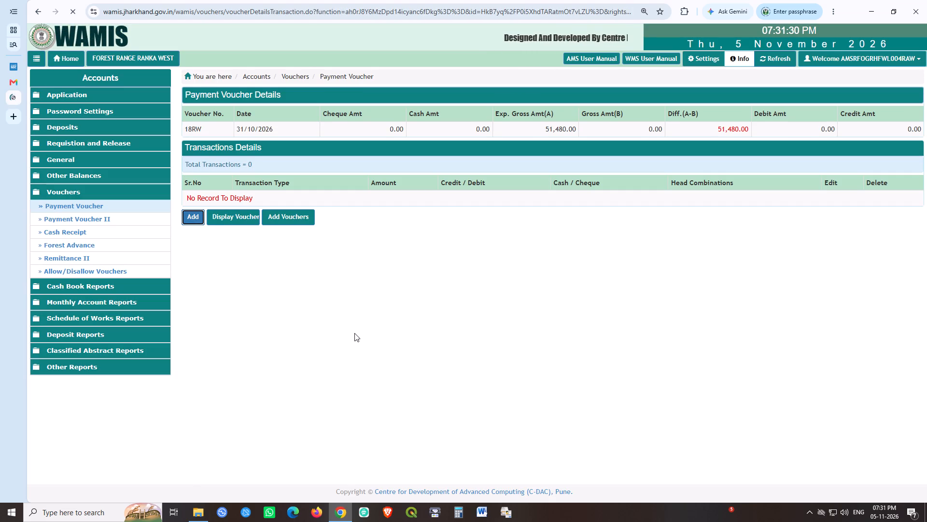
text(51480)
key(Tab)
key(Tab)
key(Tab)
key(Left)
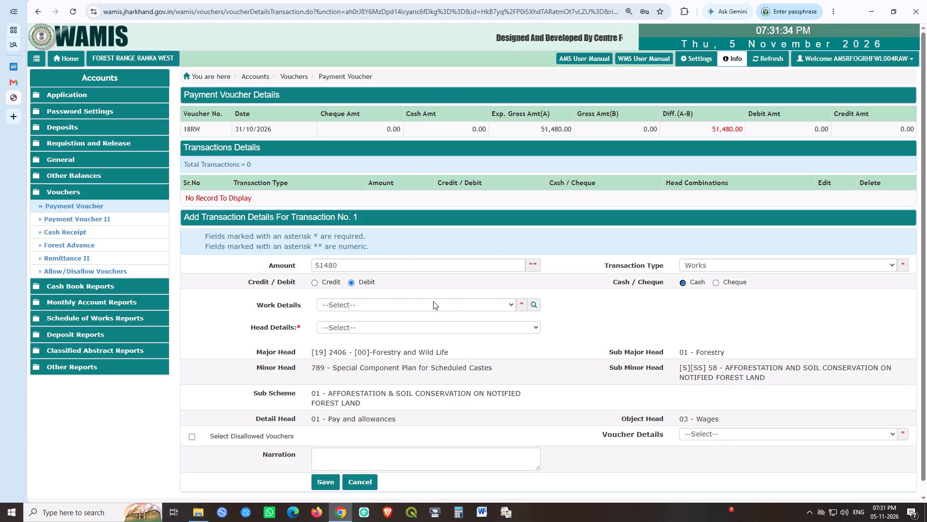
click(422, 304)
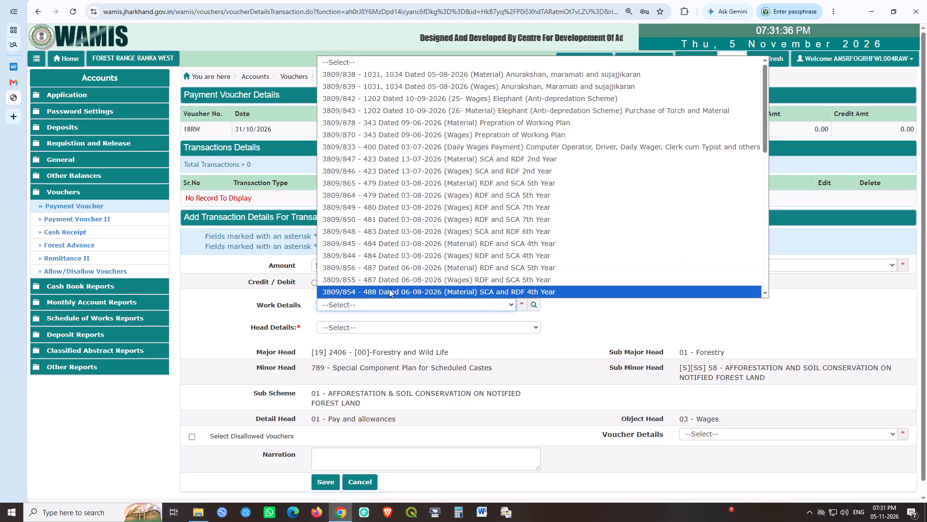
click(389, 289)
click(396, 299)
scroll(425, 281, down, 1)
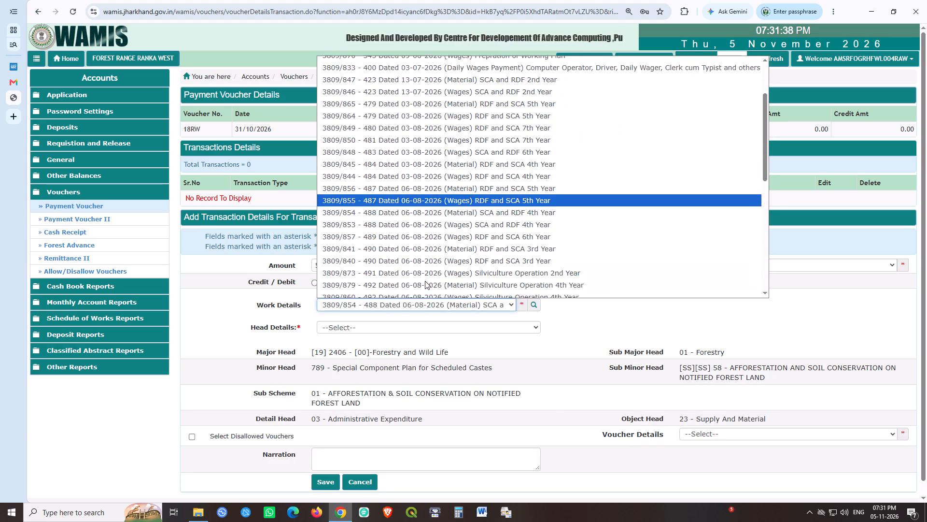
click(398, 205)
click(392, 333)
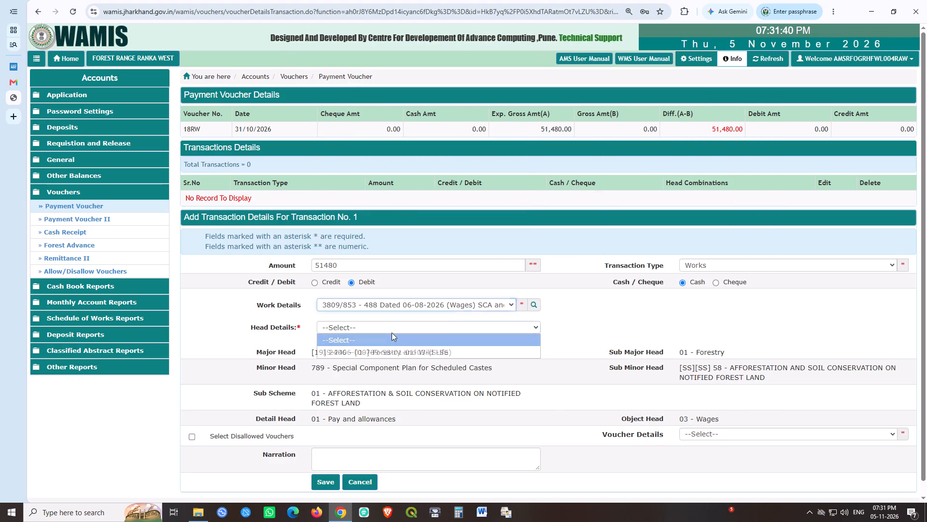
click(378, 350)
click(333, 488)
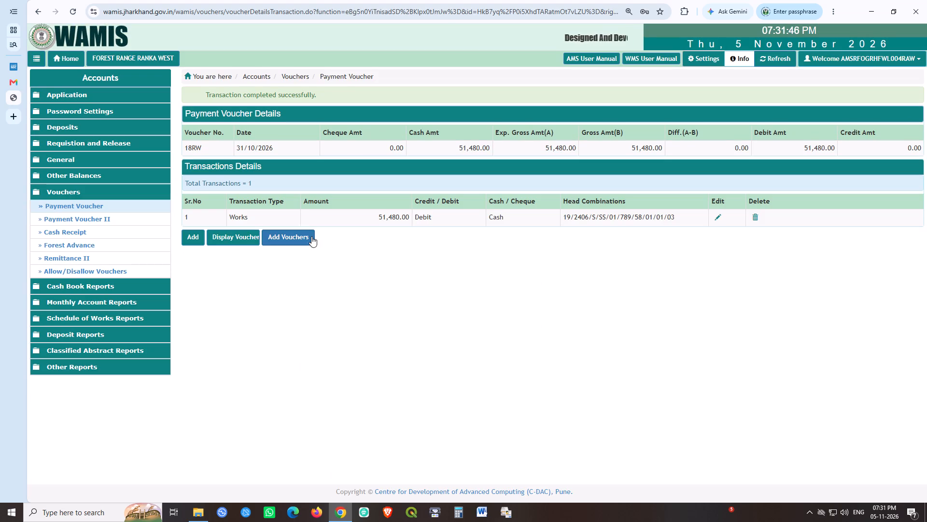
Create and save a new payment voucher numbered 49RW(P)4 with an expected gross amount of 10000.
click(311, 236)
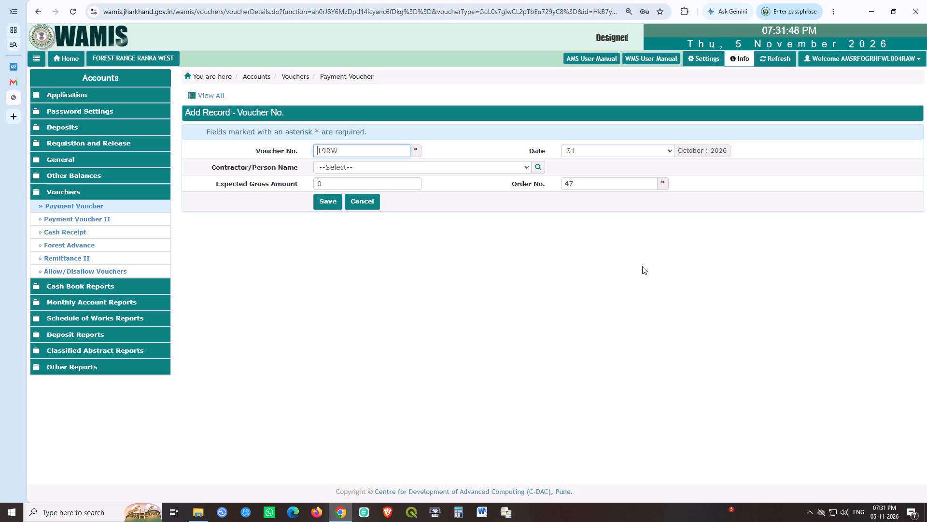
key(shift+Right)
key(4)
key(Right)
key(Right)
key(Right)
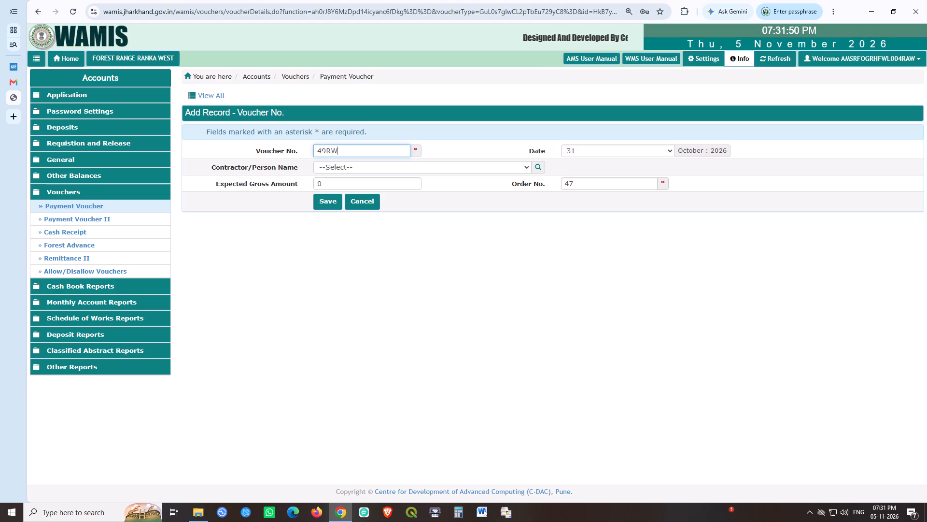
key(shift+parenleft)
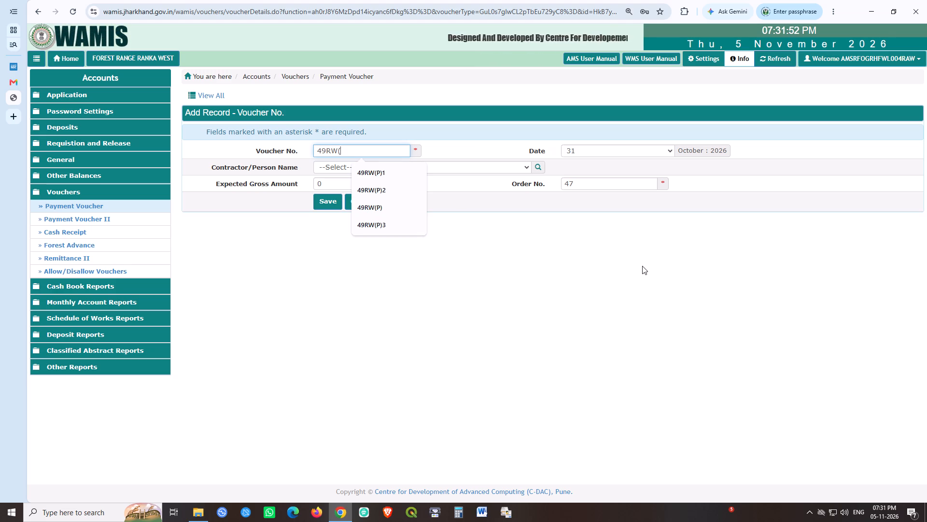
key(Down)
key(Down)
key(Down)
key(Down)
key(Return)
key(shift+Left)
key(4)
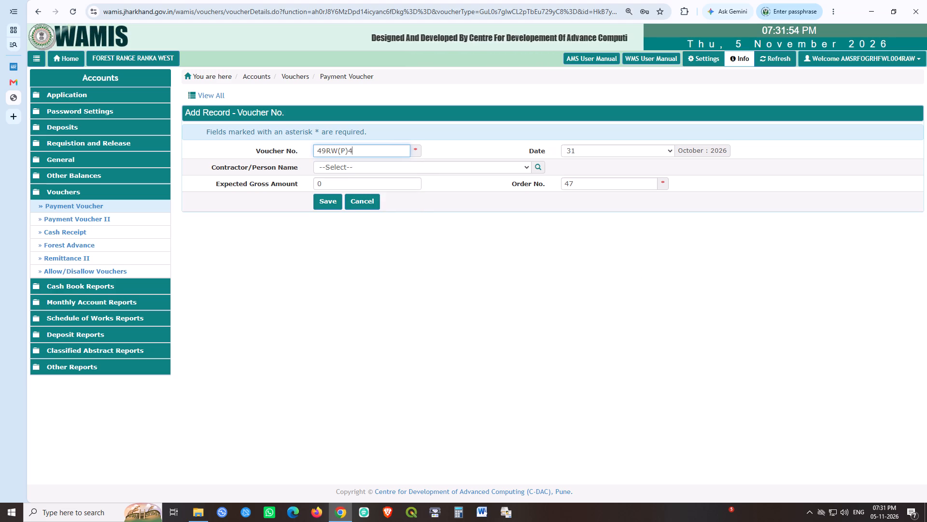
key(Tab)
key(Tab)
key(Tab)
text(10000)
key(Tab)
key(Tab)
key(space)
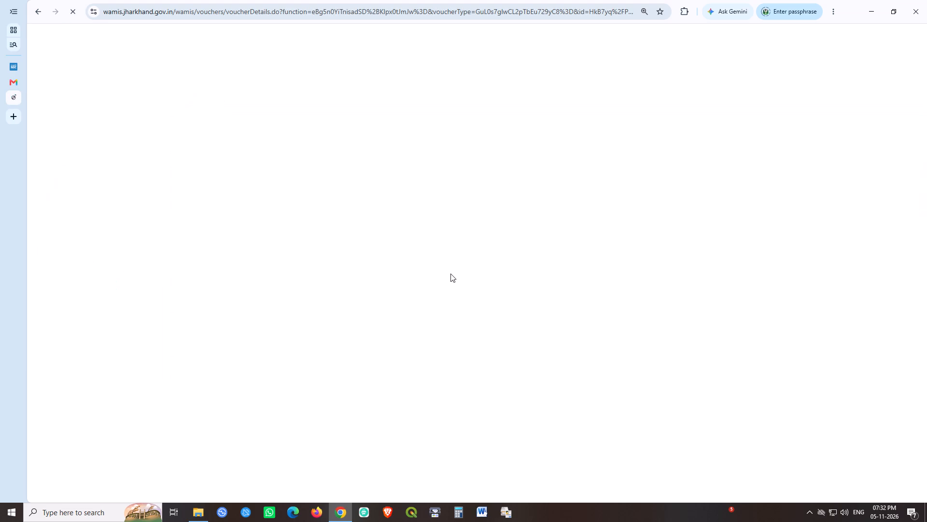
click(188, 217)
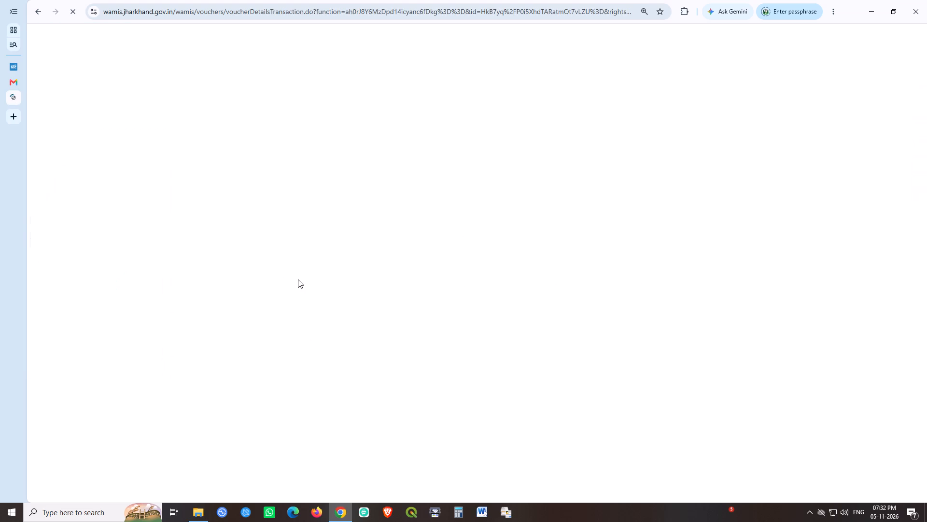
text(10000)
key(Tab)
key(Tab)
key(Tab)
key(Left)
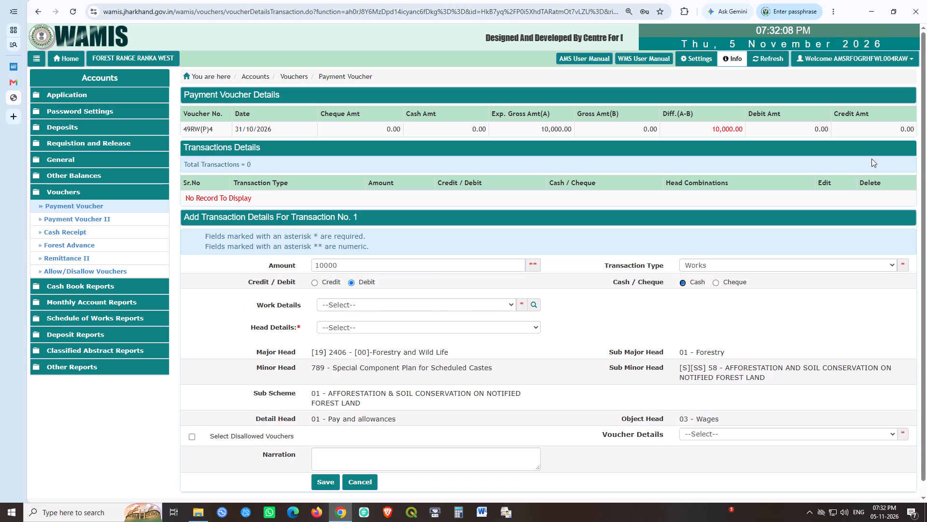
click(430, 303)
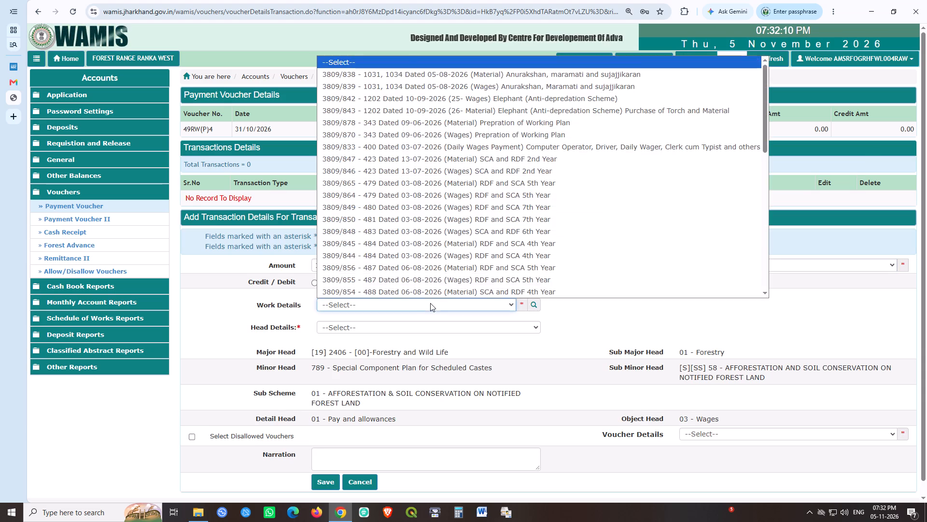
click(410, 292)
click(388, 332)
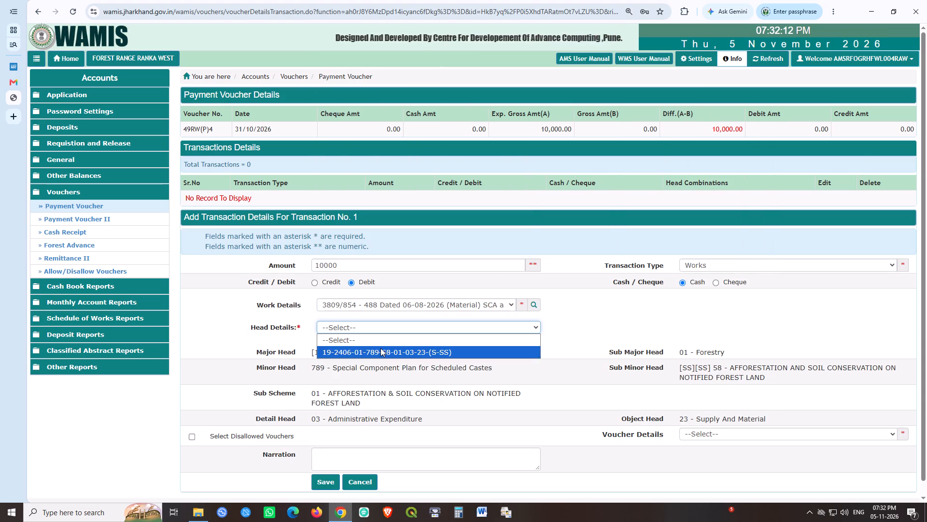
click(380, 348)
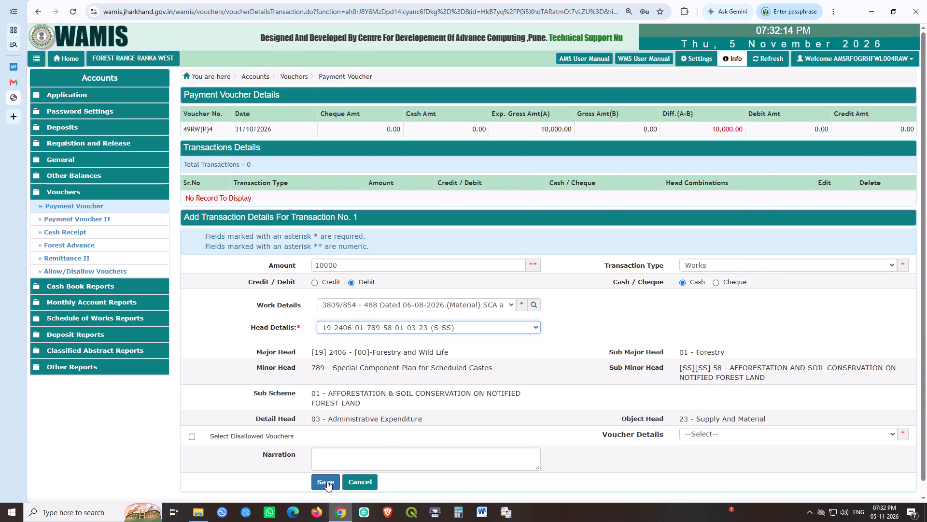
click(327, 481)
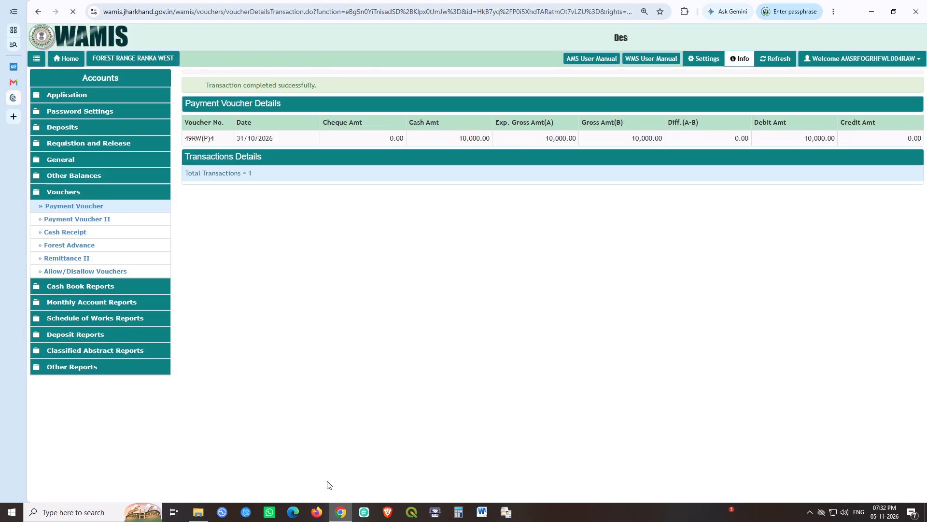
Create and save a new payment voucher numbered 52RW(P)4 with an expected gross amount of 10000.
click(286, 238)
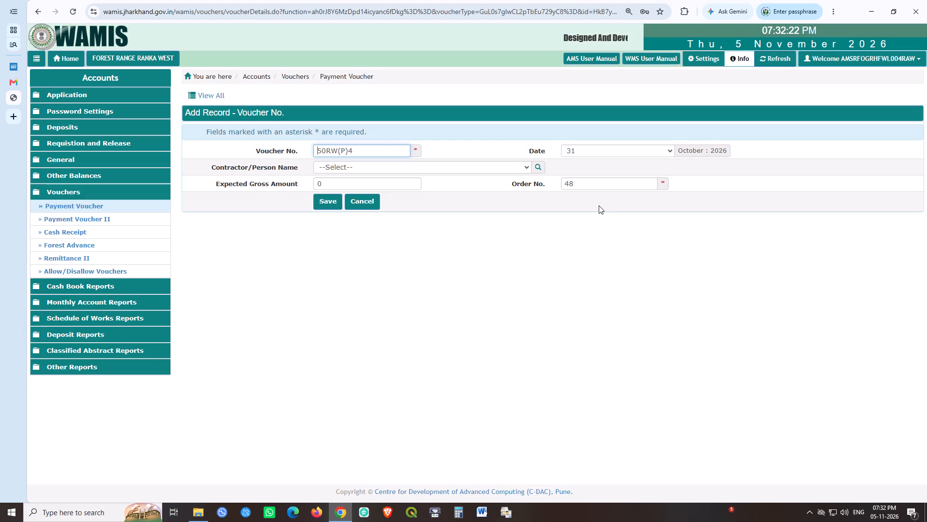
key(Right)
key(shift+Right)
key(2)
key(Tab)
key(Tab)
key(Tab)
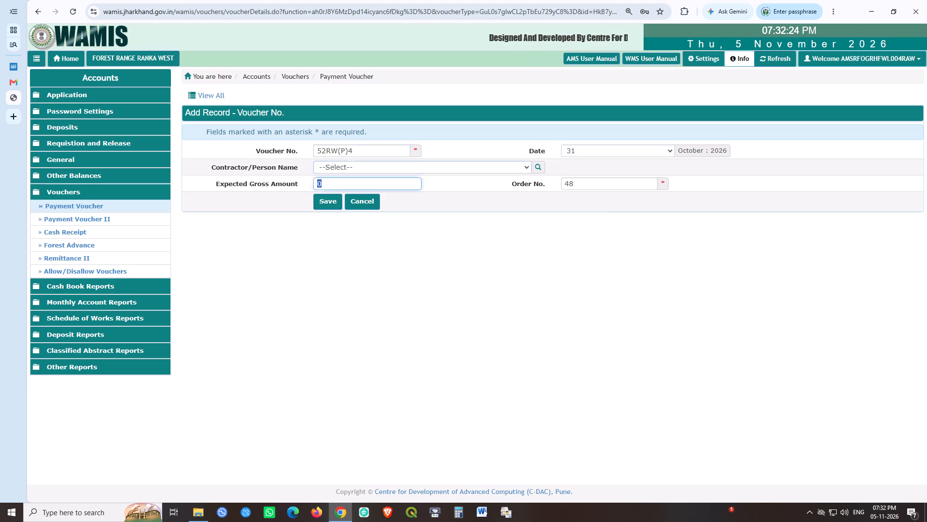
text(10000)
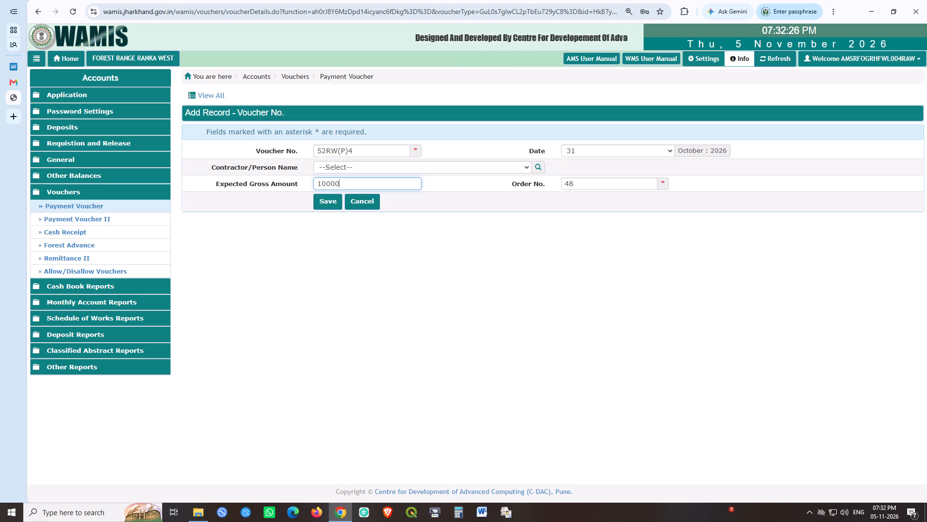
key(Tab)
key(Tab)
key(space)
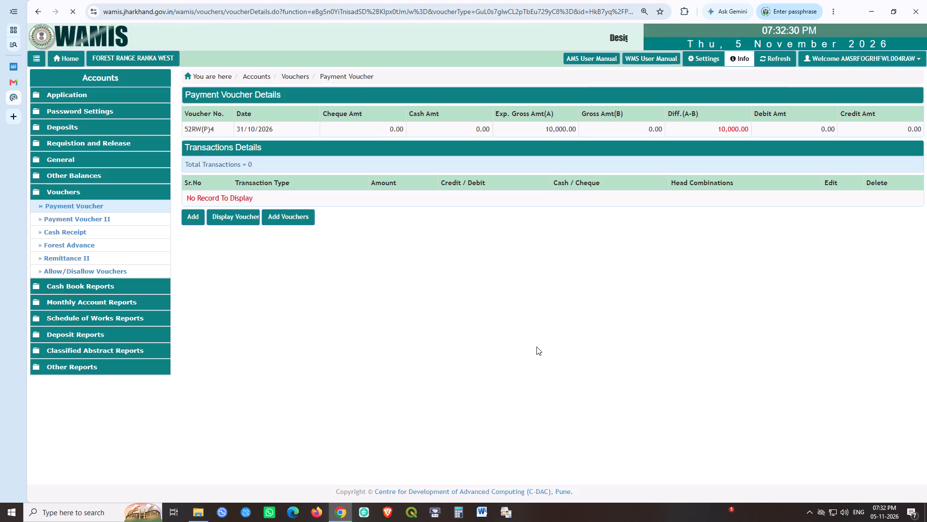
click(187, 222)
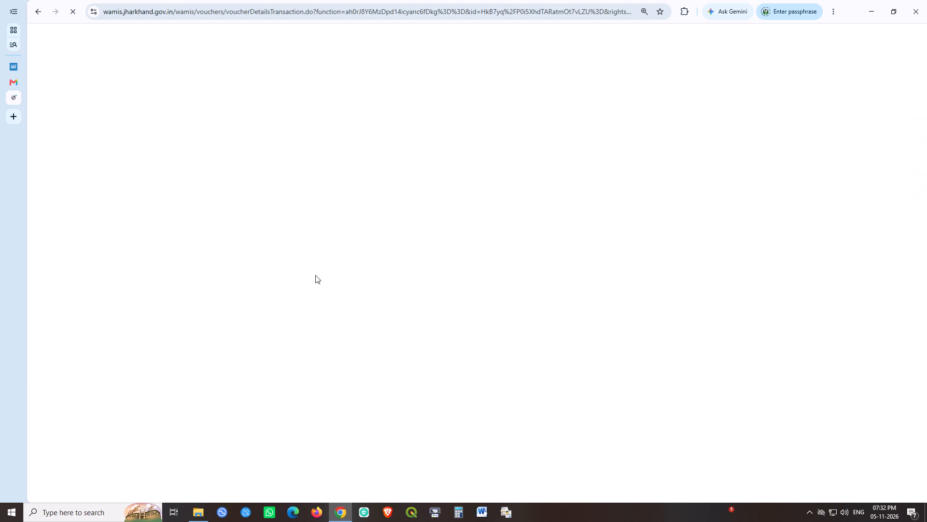
text(10000)
key(Tab)
key(Tab)
key(Tab)
key(Left)
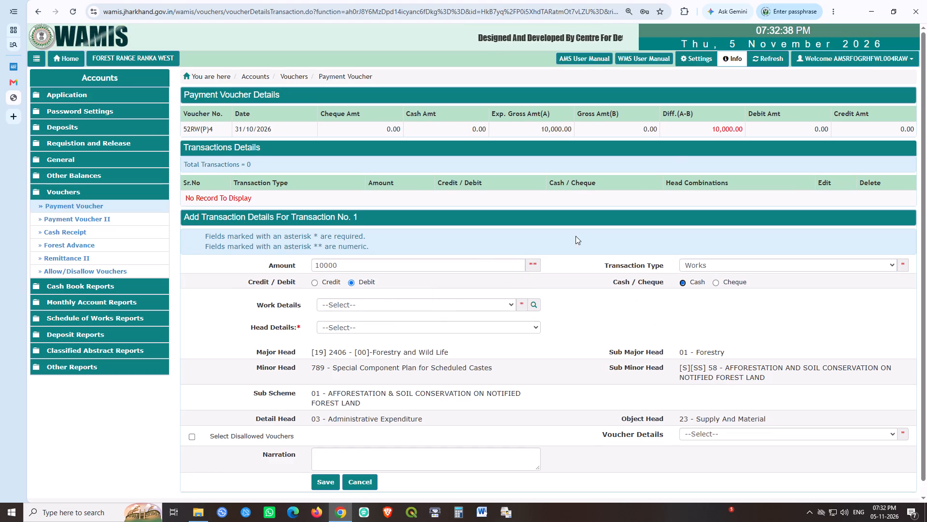
click(379, 294)
click(382, 306)
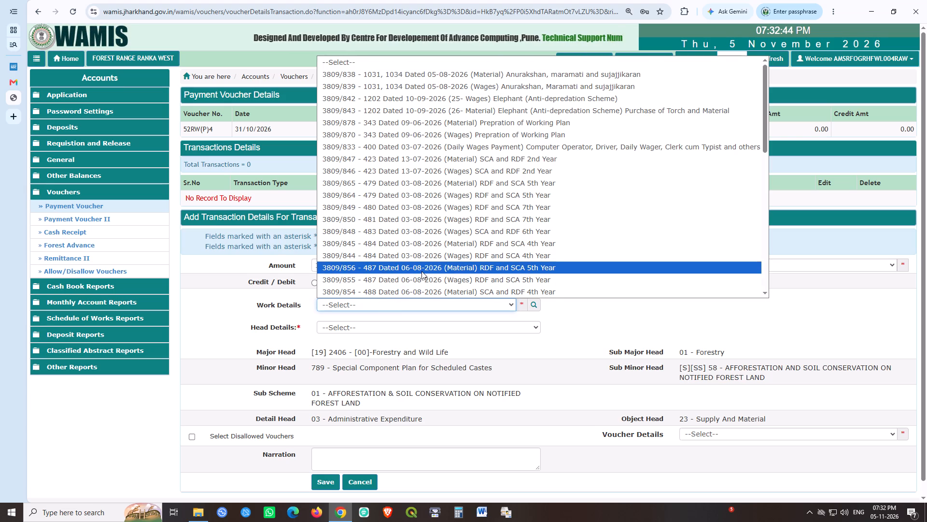
click(400, 292)
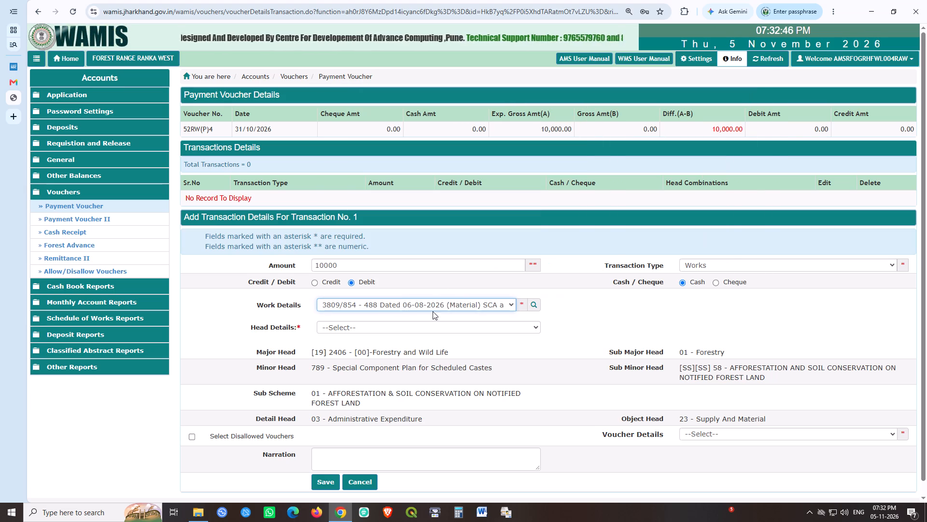
click(390, 337)
click(387, 323)
click(386, 349)
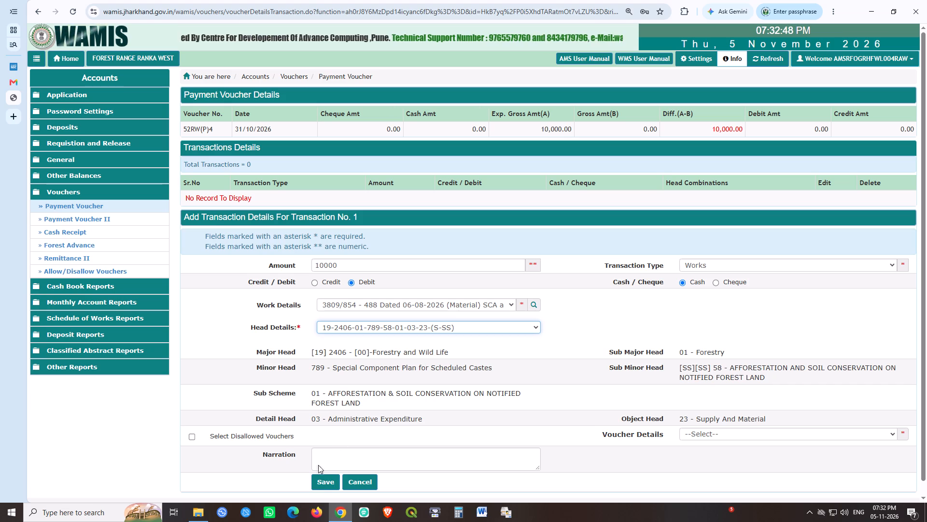
click(320, 485)
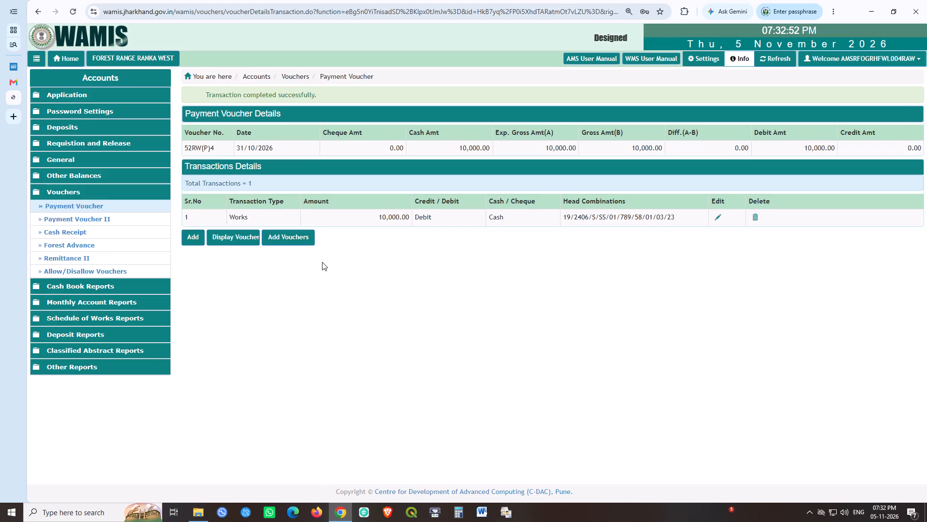
Create and save a new payment voucher numbered 55RW(P)4 with an expected gross amount of 5000.
click(314, 233)
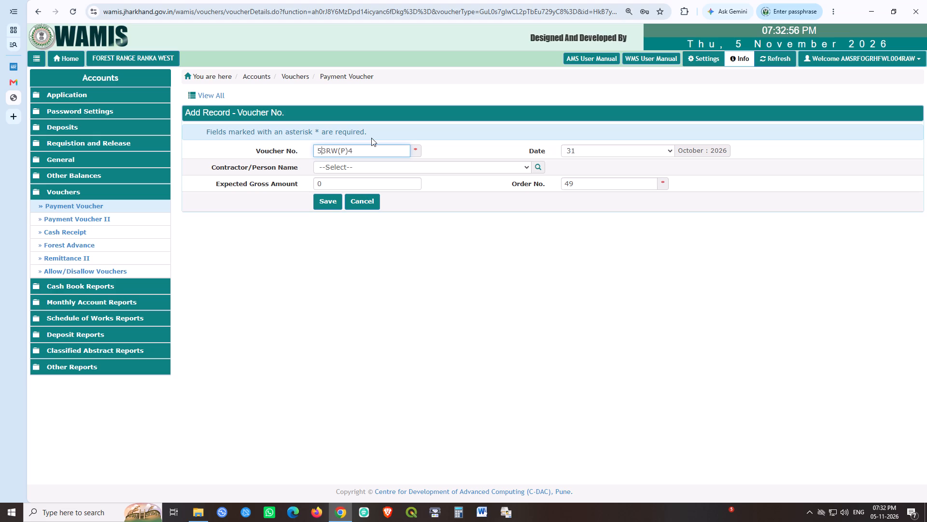
key(shift+Right)
key(5)
key(Tab)
key(Tab)
key(Tab)
text(5000)
key(Tab)
key(Tab)
key(space)
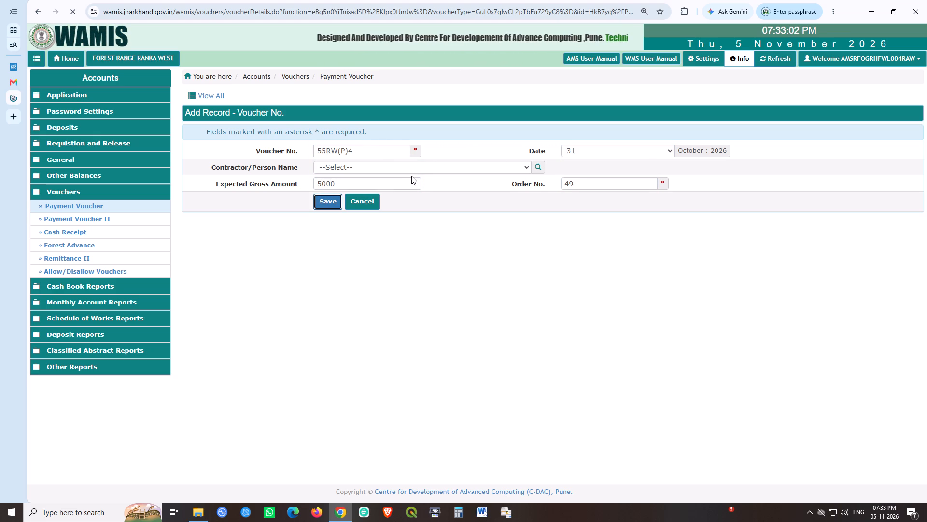
click(196, 220)
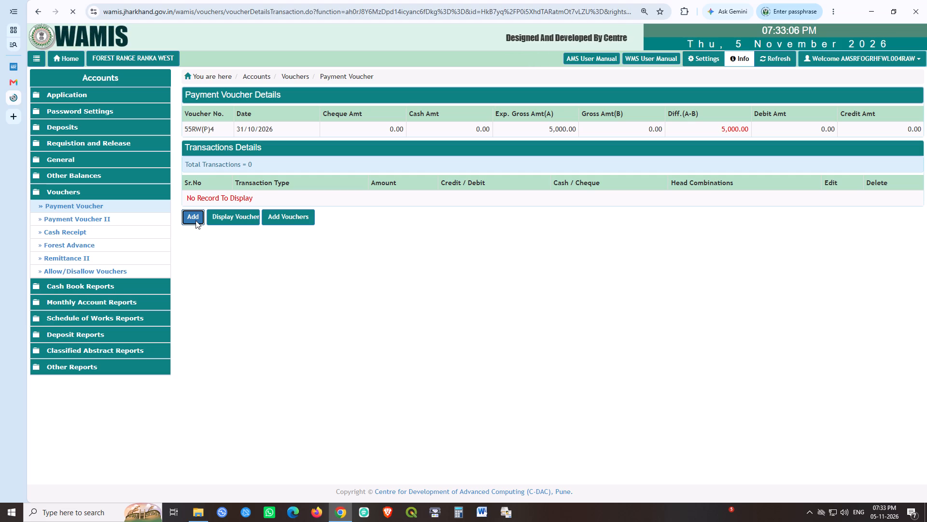
text(5000)
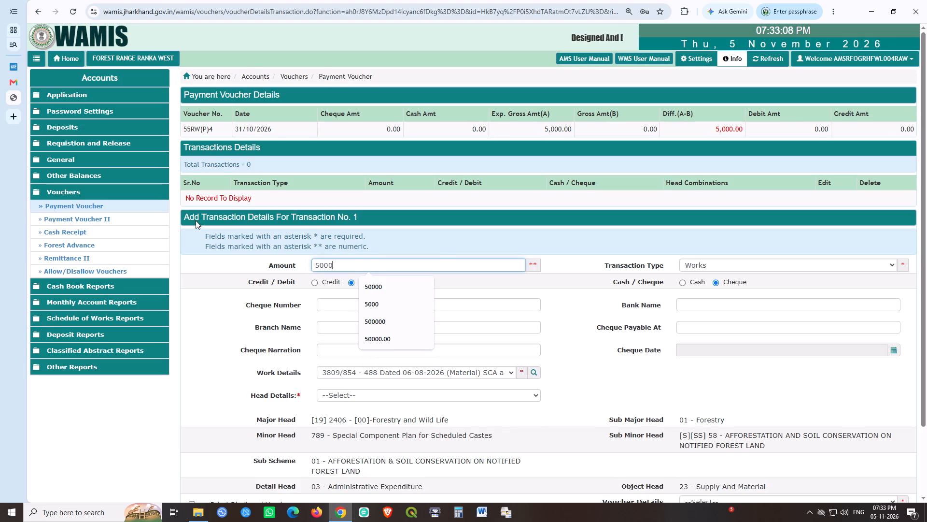
key(Tab)
key(Tab)
key(Tab)
key(Left)
click(337, 301)
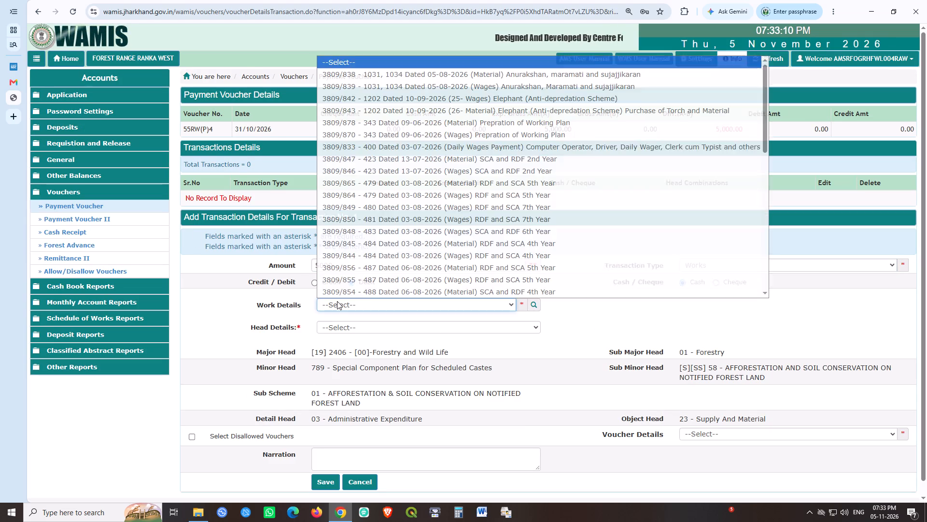
click(354, 290)
click(360, 328)
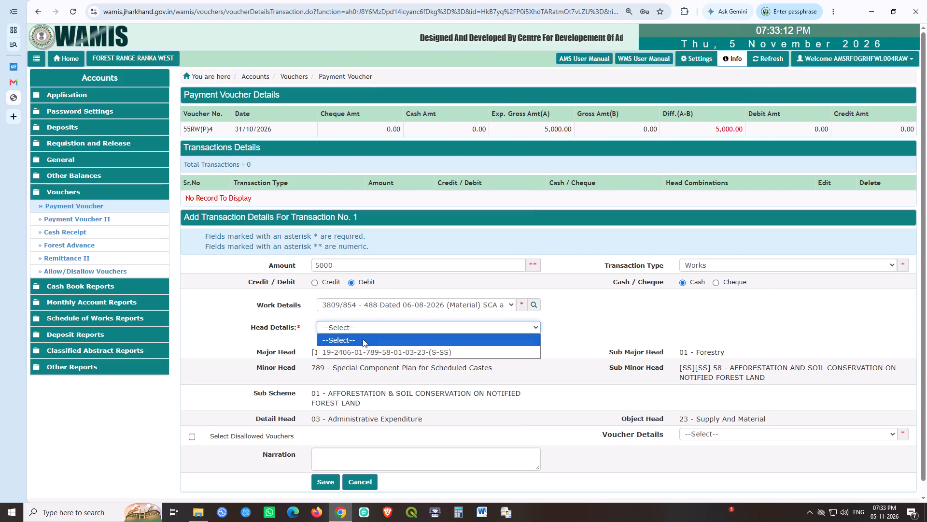
click(362, 348)
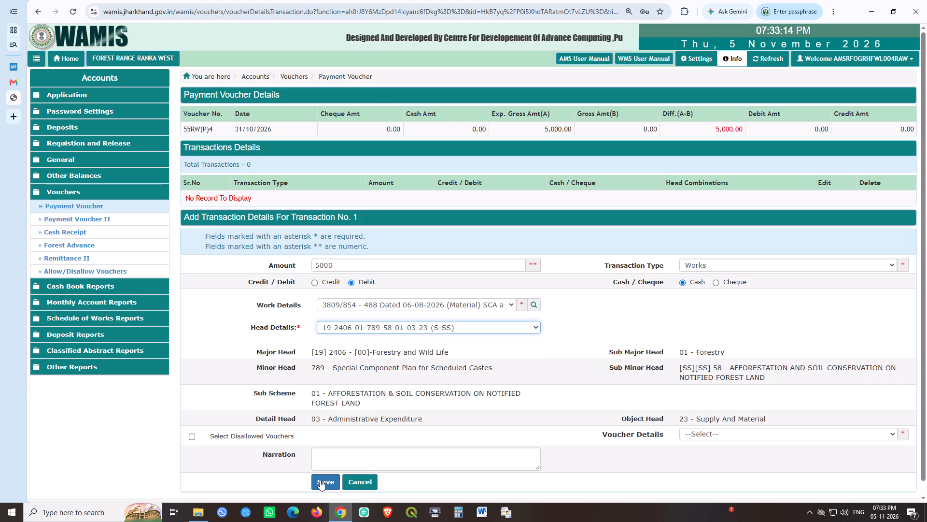
click(320, 480)
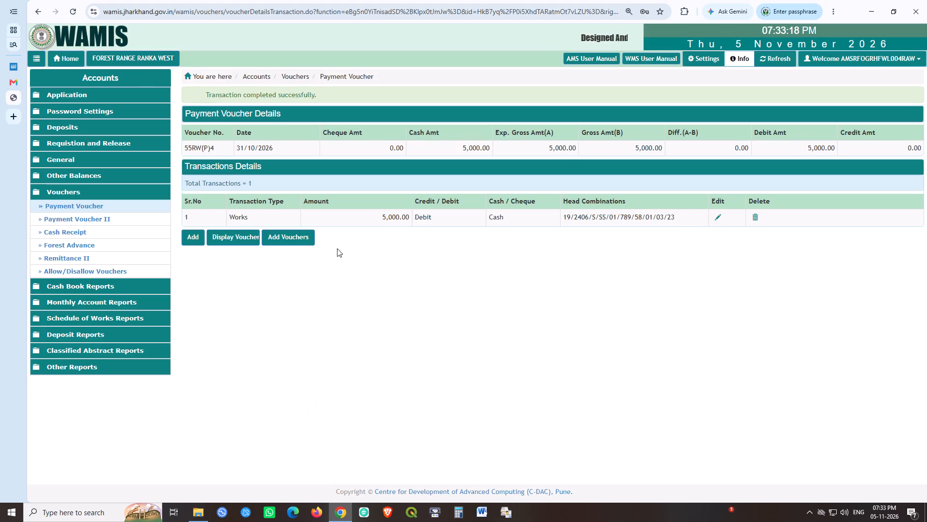
Create and save a new payment voucher numbered 22RW with an expected gross amount of 118658.
click(296, 237)
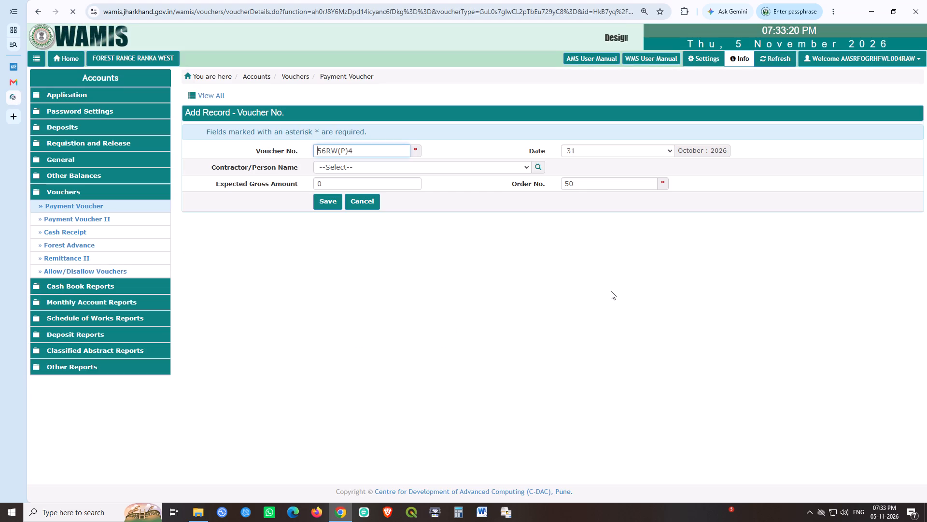
key(shift+Right)
key(shift+Right)
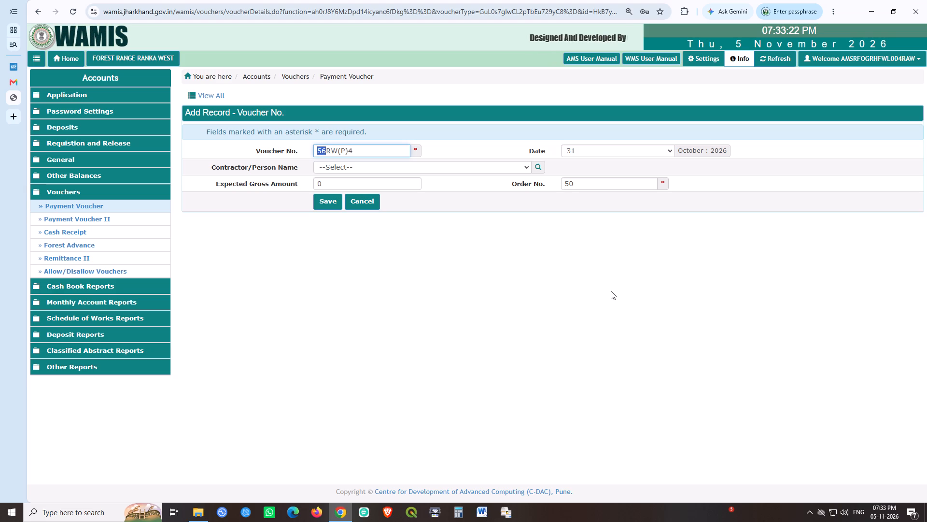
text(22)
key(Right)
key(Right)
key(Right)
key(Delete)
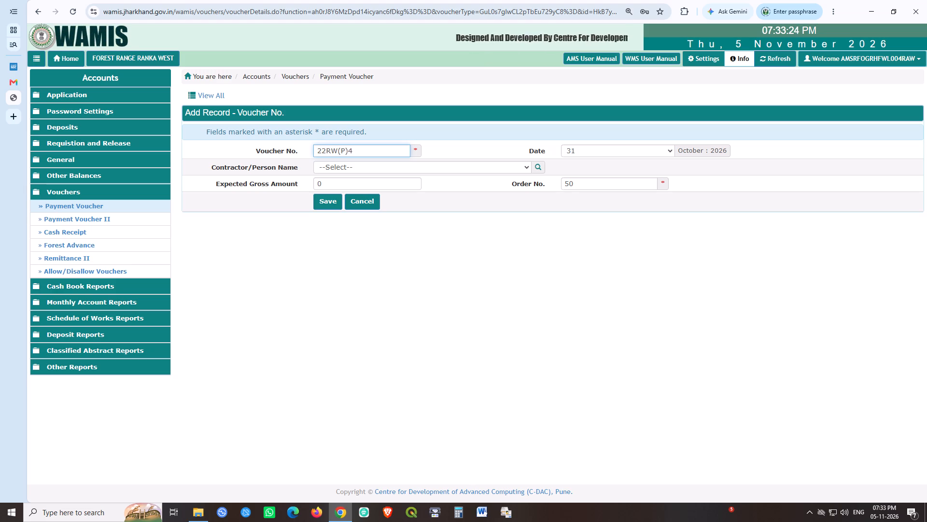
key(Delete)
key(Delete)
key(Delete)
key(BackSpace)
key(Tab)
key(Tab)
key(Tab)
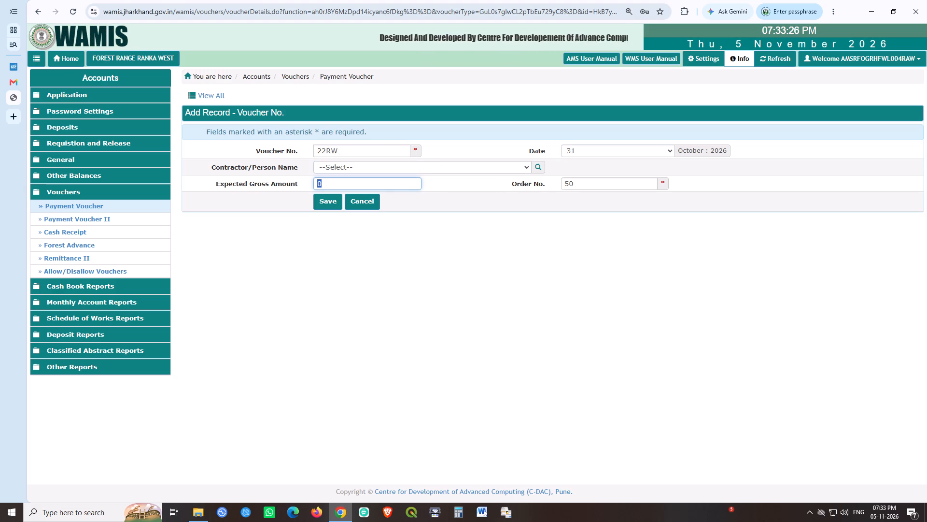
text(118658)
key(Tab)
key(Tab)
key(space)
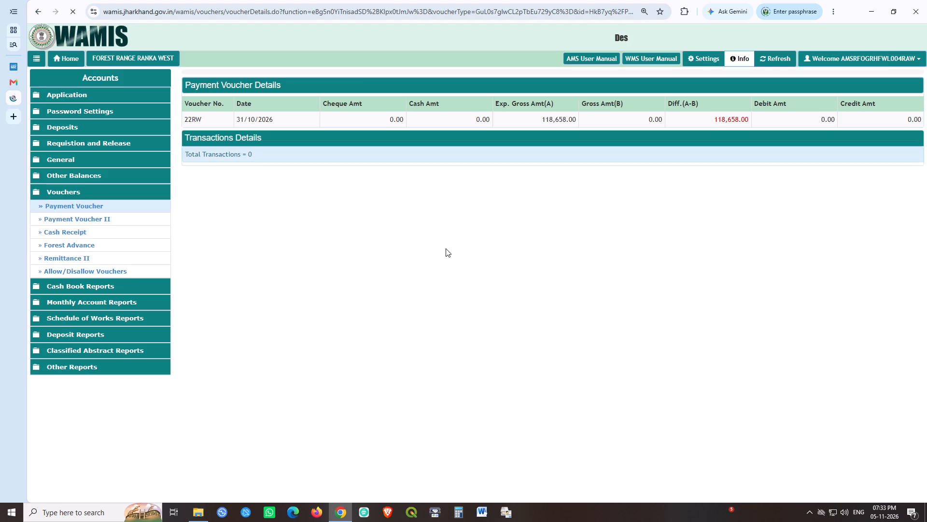
click(182, 216)
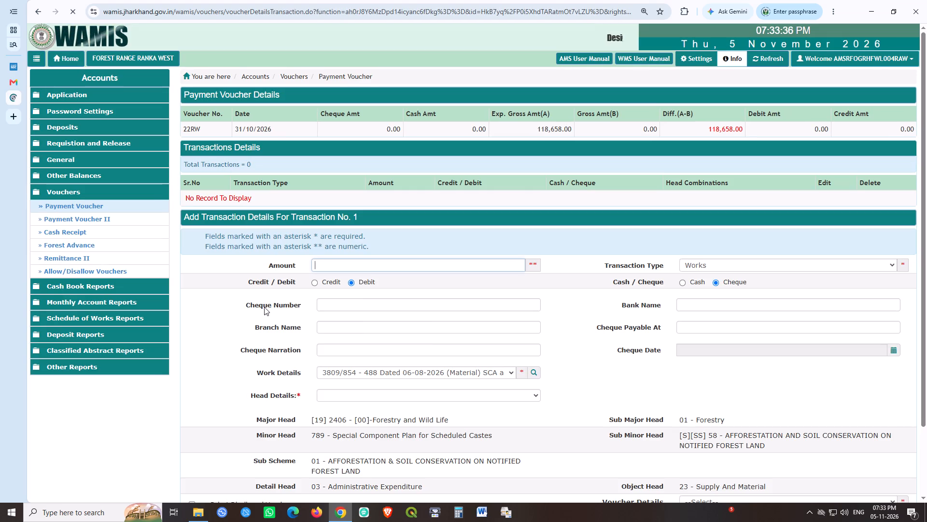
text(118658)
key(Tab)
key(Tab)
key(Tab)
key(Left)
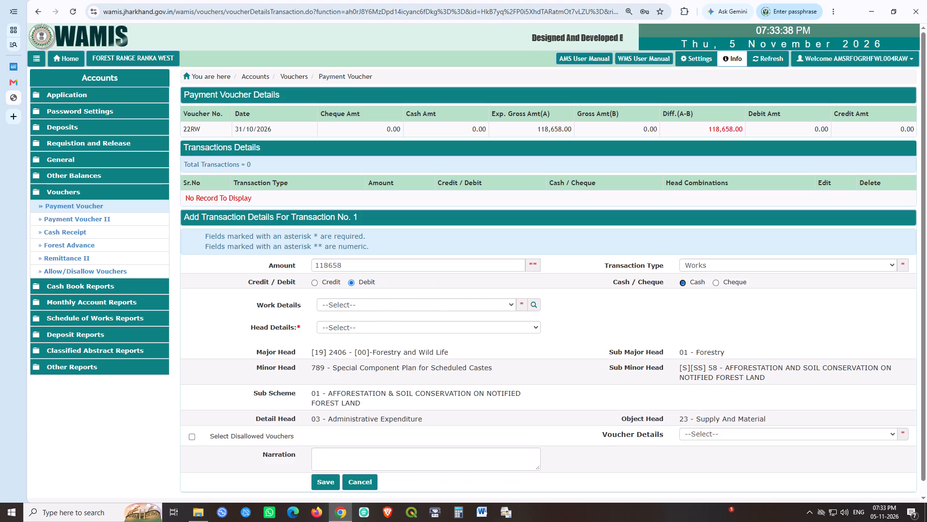
click(369, 307)
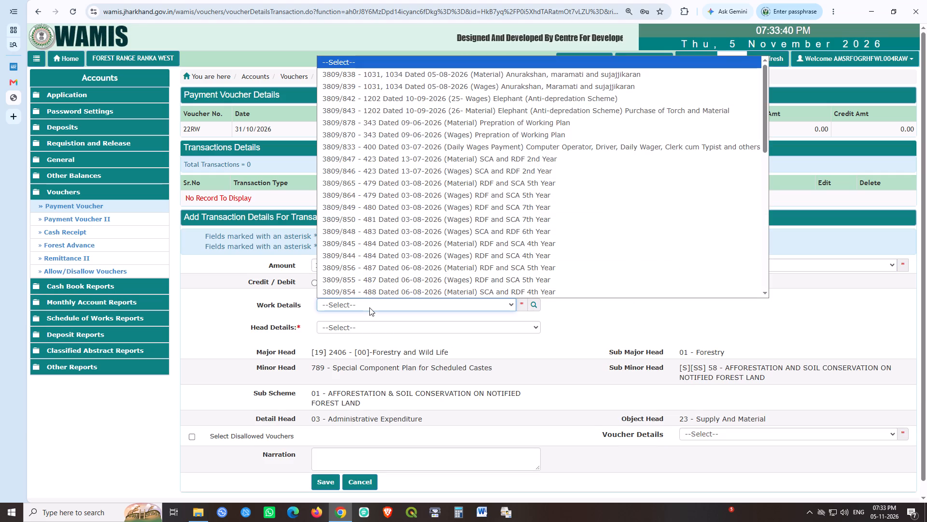
scroll(383, 251, down, 1)
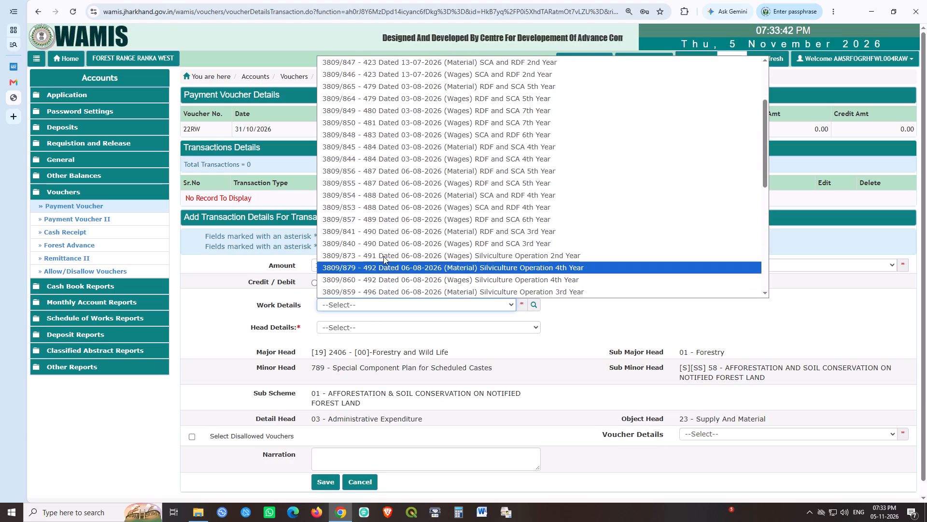
click(383, 218)
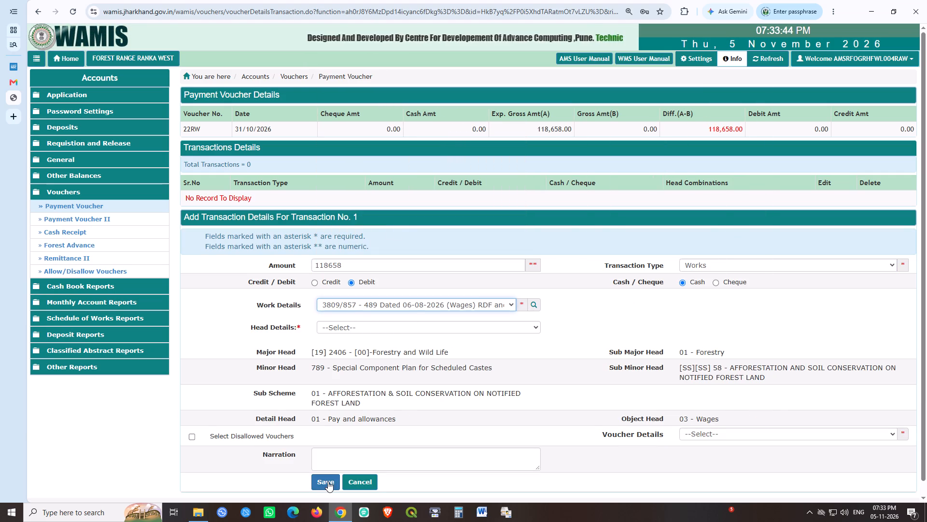
click(328, 481)
click(562, 77)
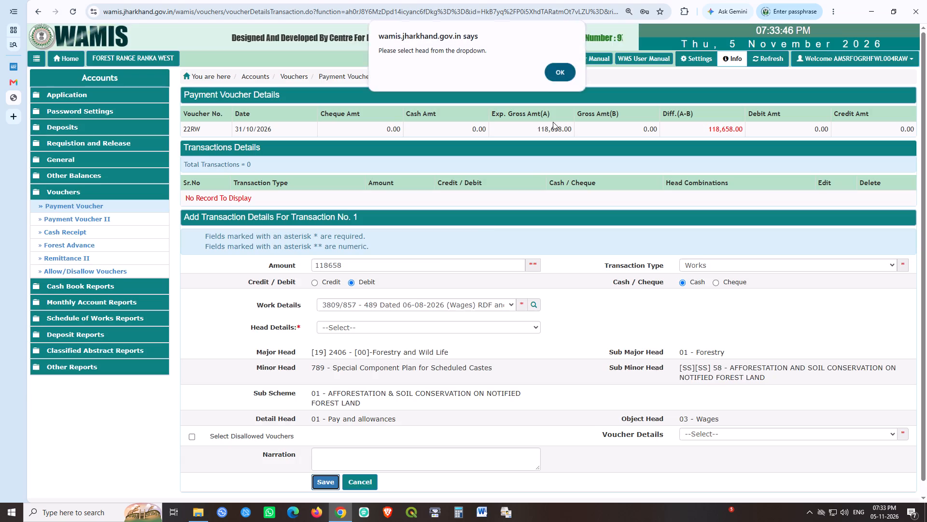
click(353, 324)
click(360, 352)
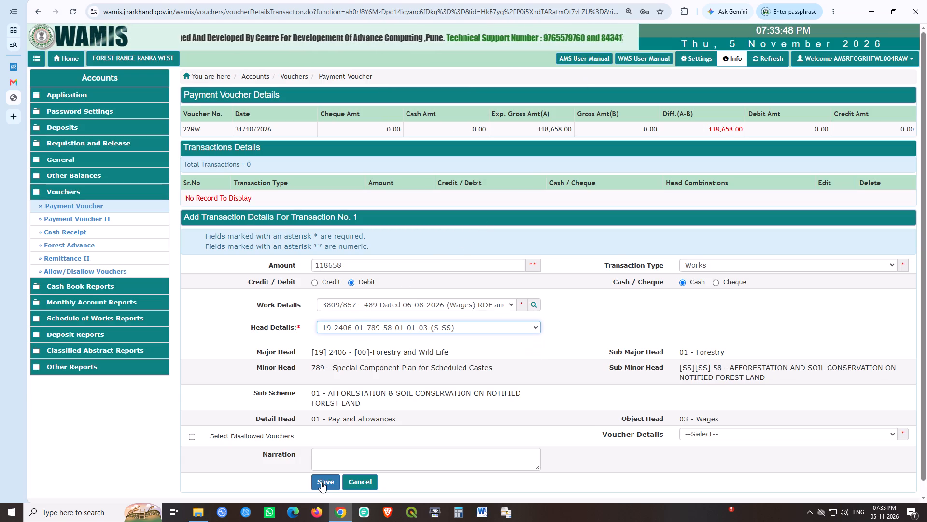
click(321, 483)
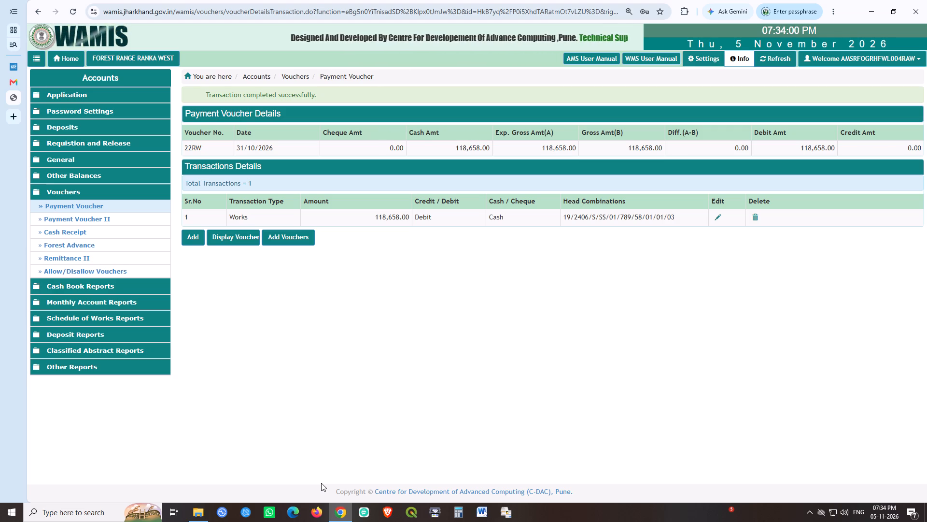
Create and save a new payment voucher numbered 14RW with an expected gross amount of 130104.
click(295, 235)
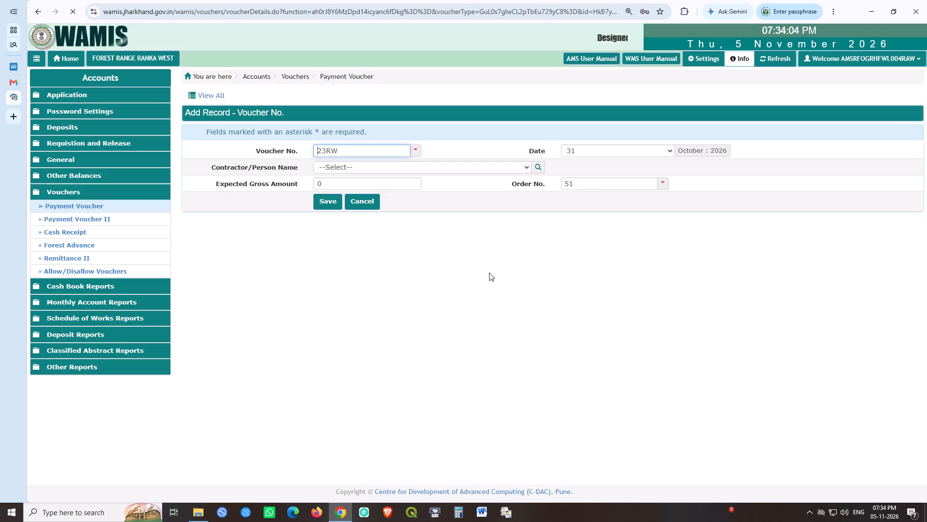
key(shift+Right)
key(shift+Right)
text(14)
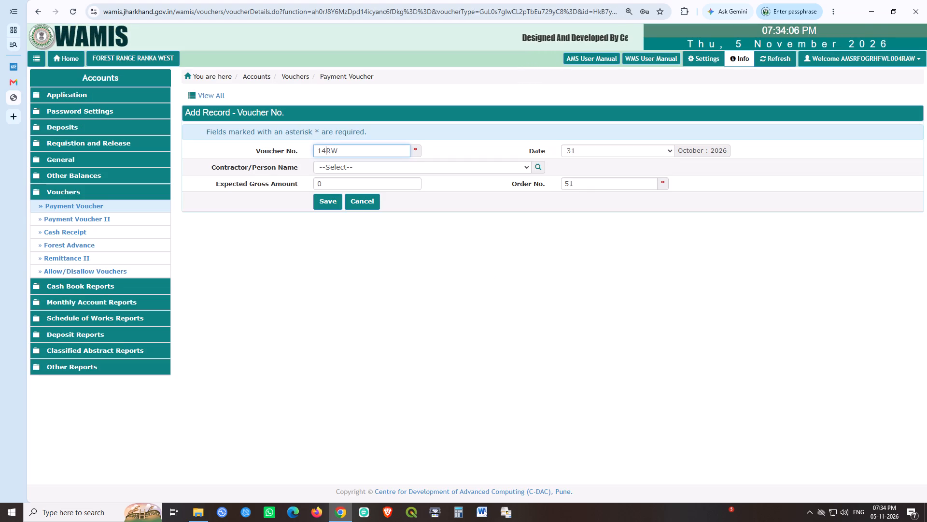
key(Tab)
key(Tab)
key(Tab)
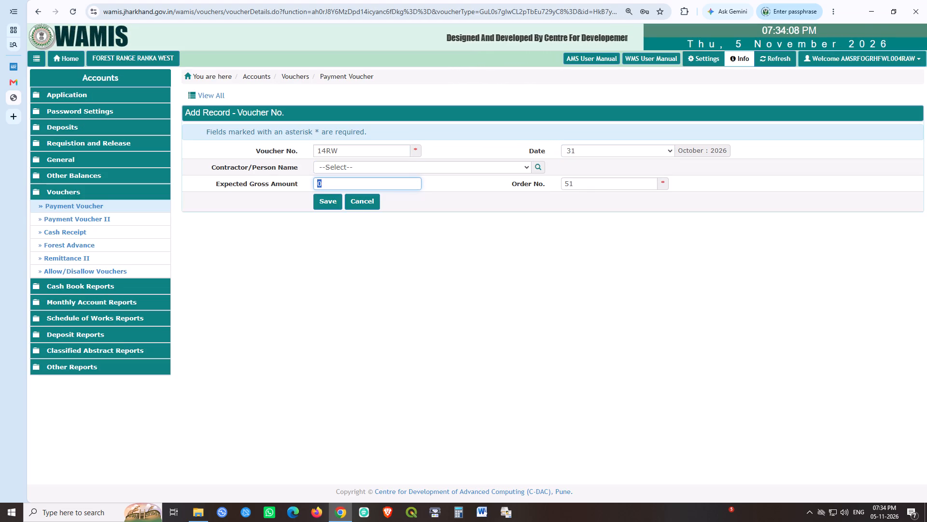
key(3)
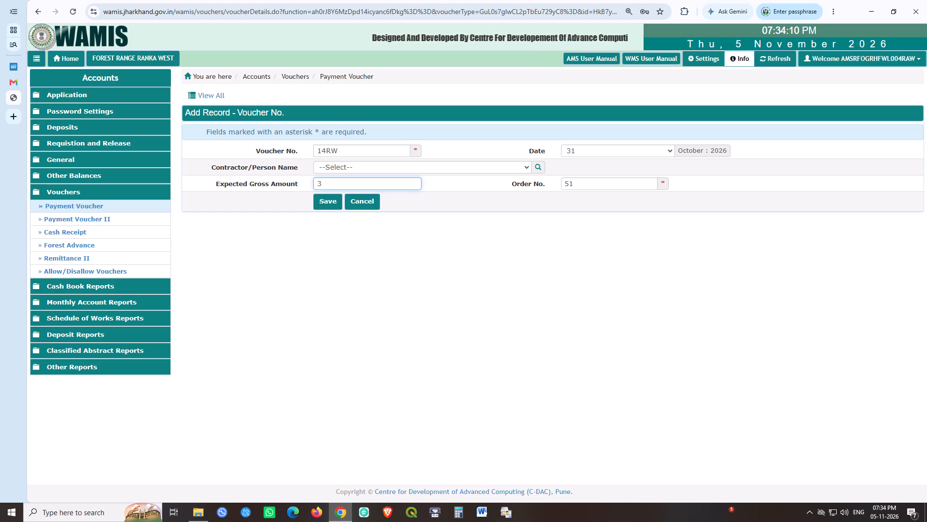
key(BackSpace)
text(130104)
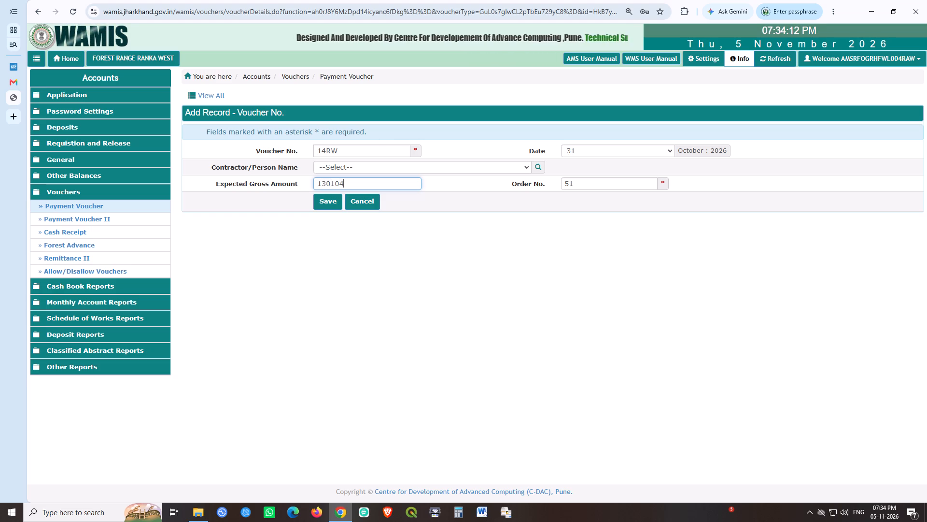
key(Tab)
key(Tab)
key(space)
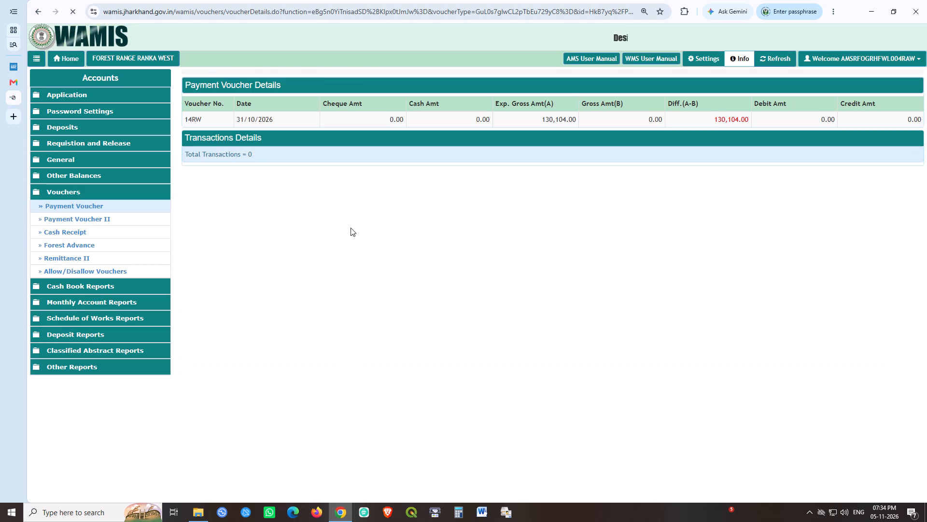
click(202, 216)
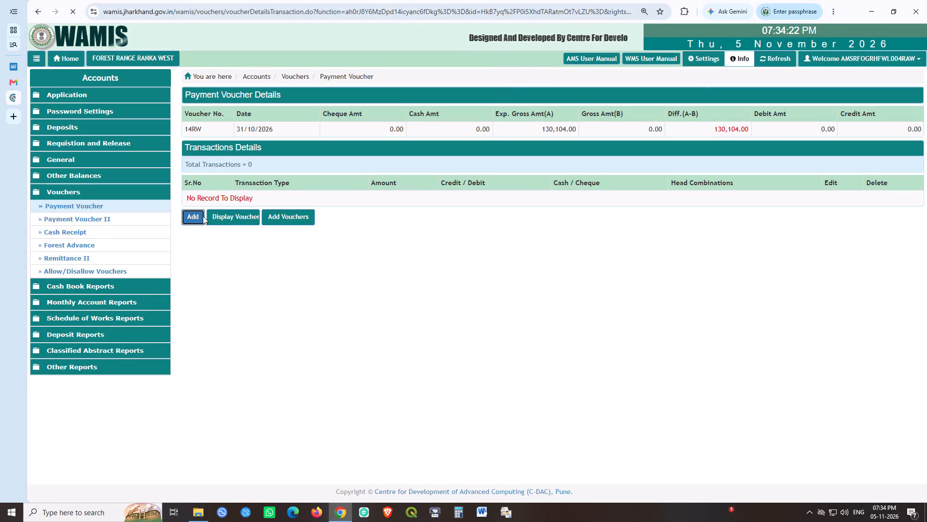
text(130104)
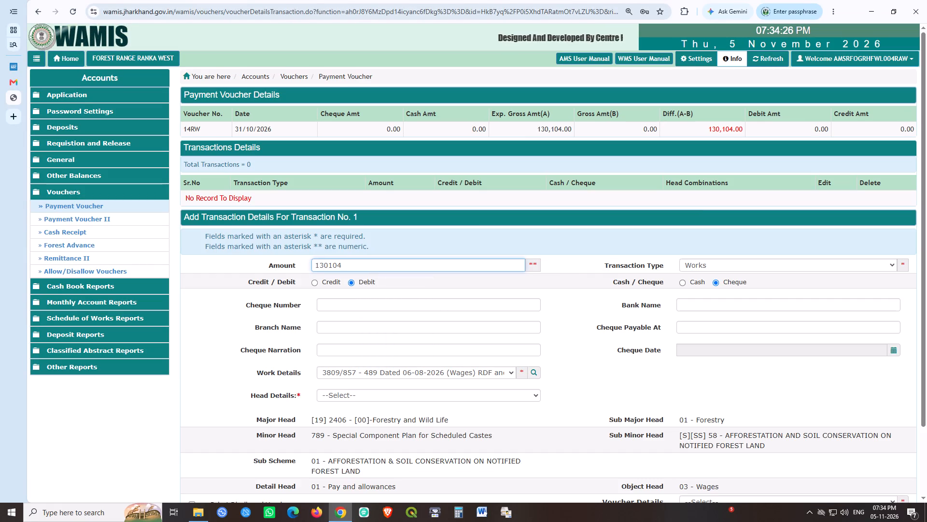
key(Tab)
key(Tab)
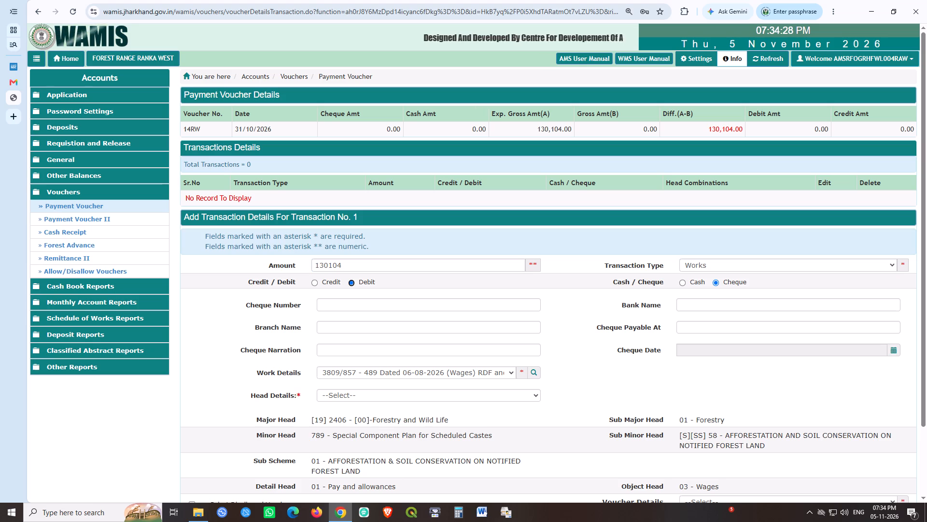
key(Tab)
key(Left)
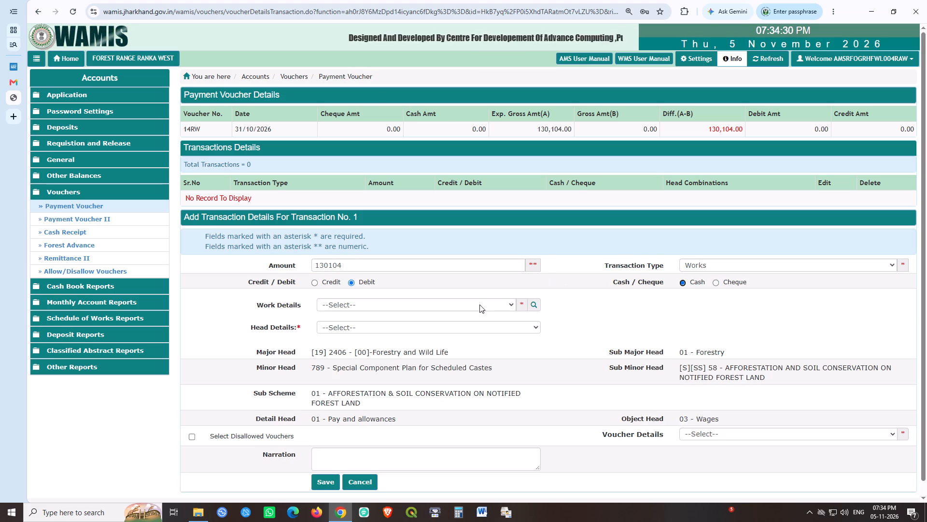
click(453, 309)
scroll(453, 189, down, 13)
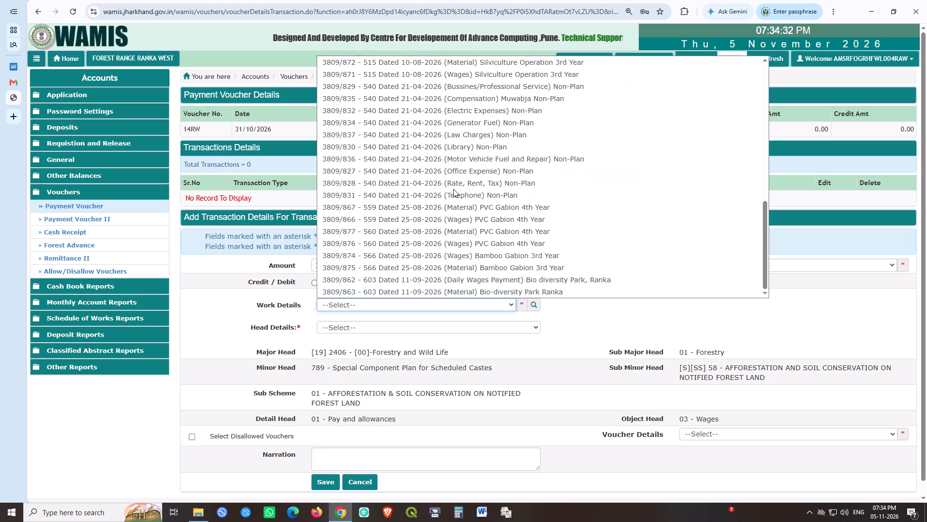
scroll(453, 189, down, 2)
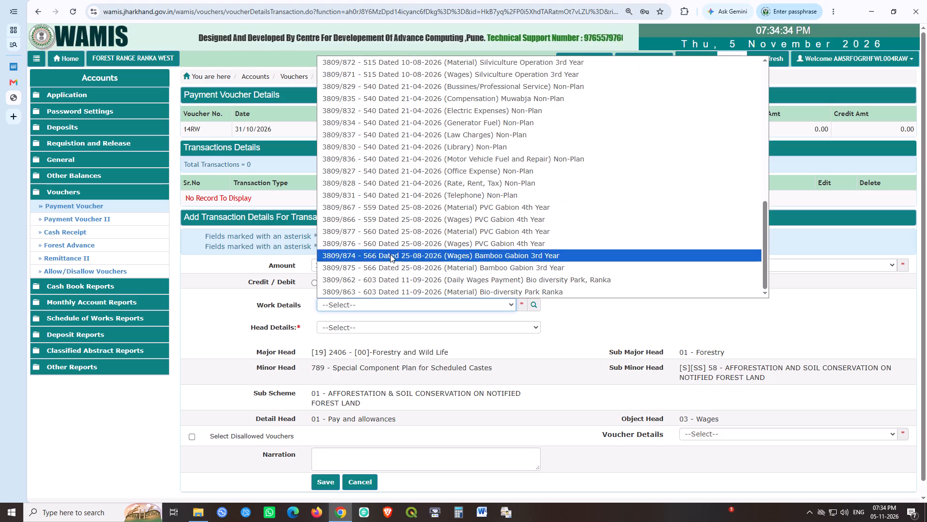
click(397, 221)
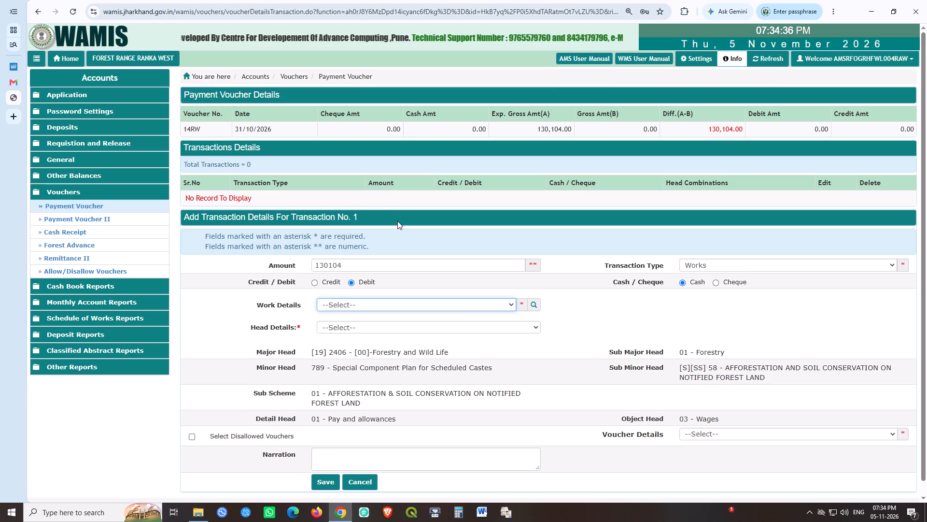
click(435, 331)
click(431, 350)
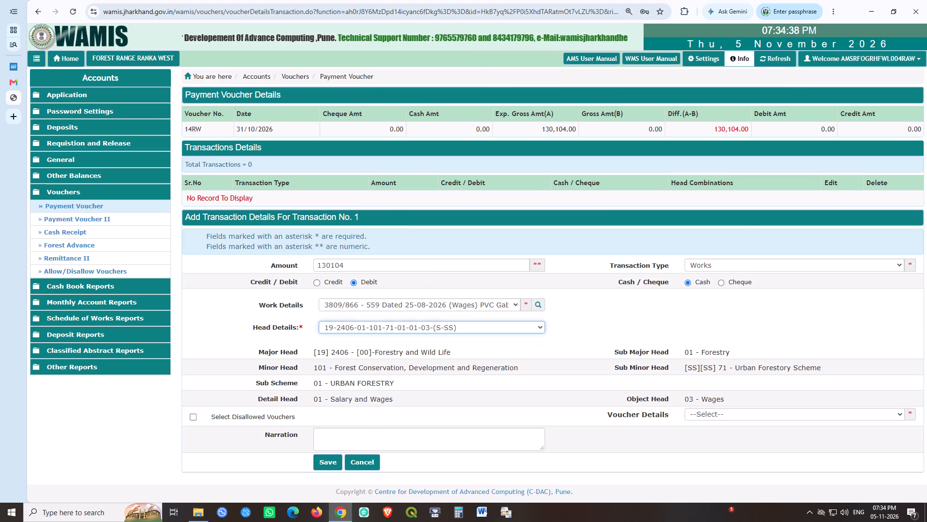
click(325, 472)
click(328, 462)
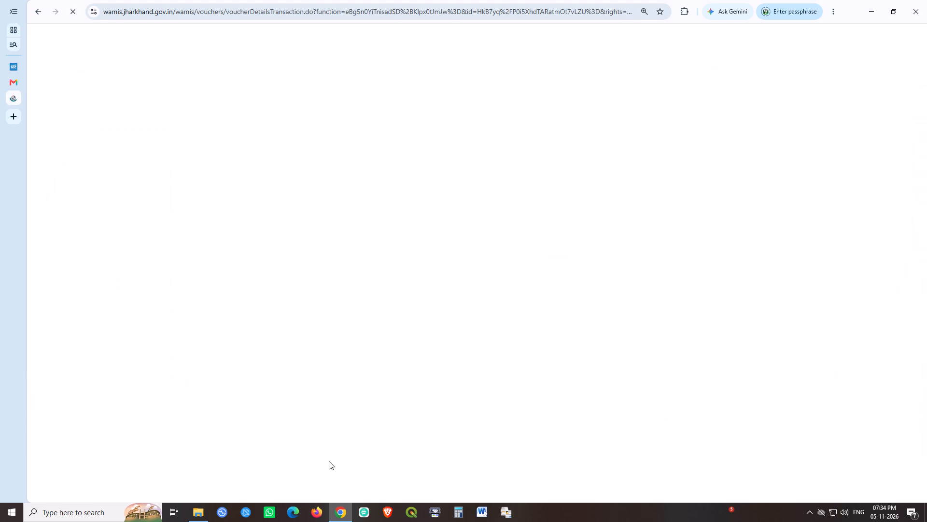
Create and save a new payment voucher numbered 15RW with an expected gross amount of 130104.
click(302, 236)
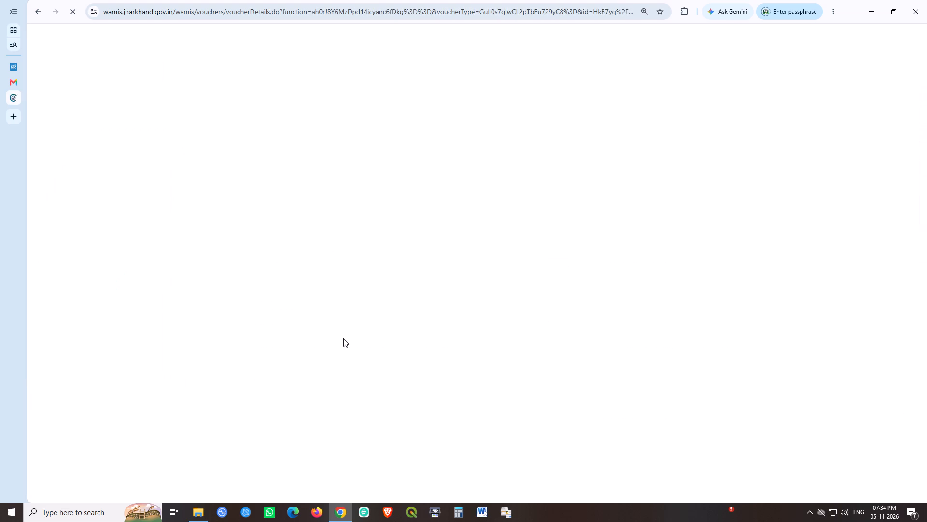
key(Tab)
key(Tab)
key(Tab)
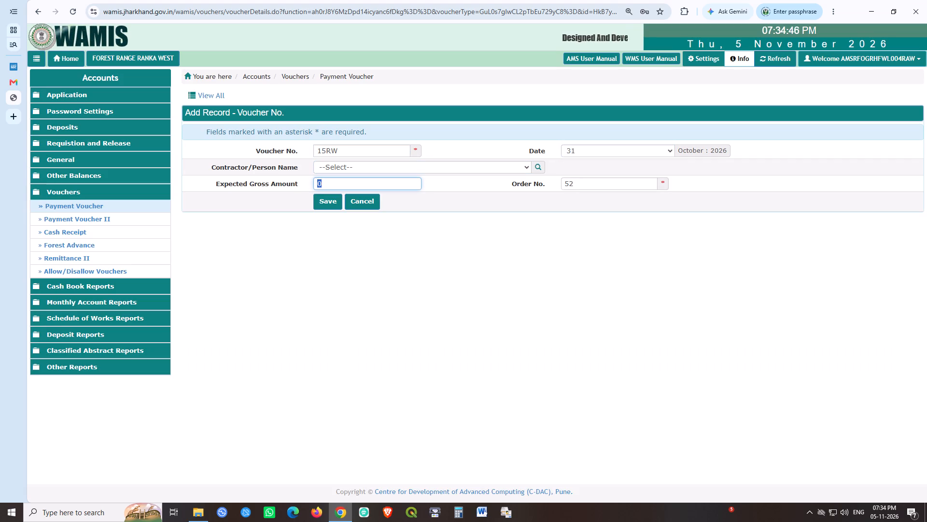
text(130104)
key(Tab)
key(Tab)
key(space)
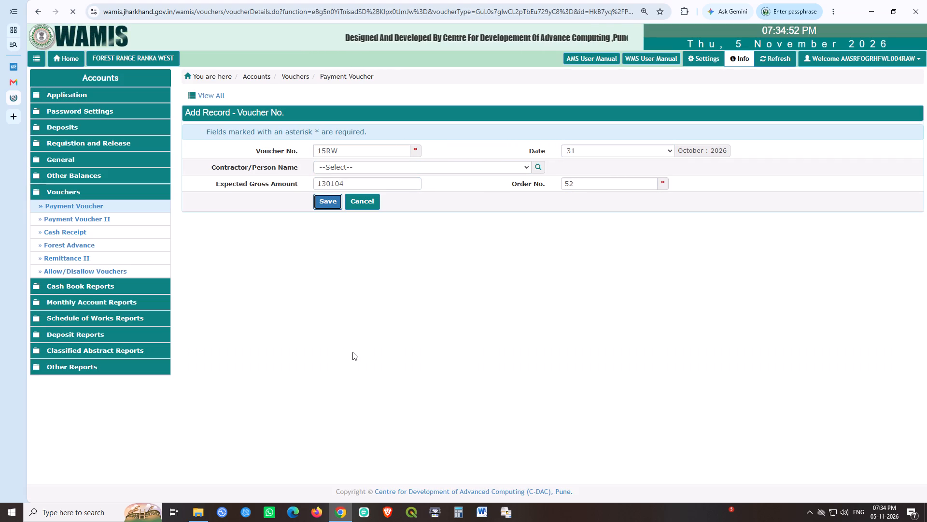
click(197, 218)
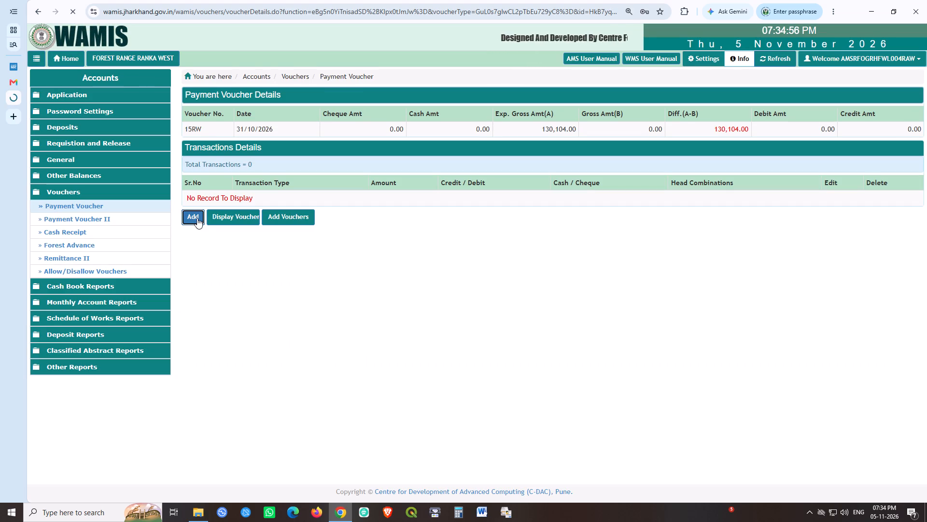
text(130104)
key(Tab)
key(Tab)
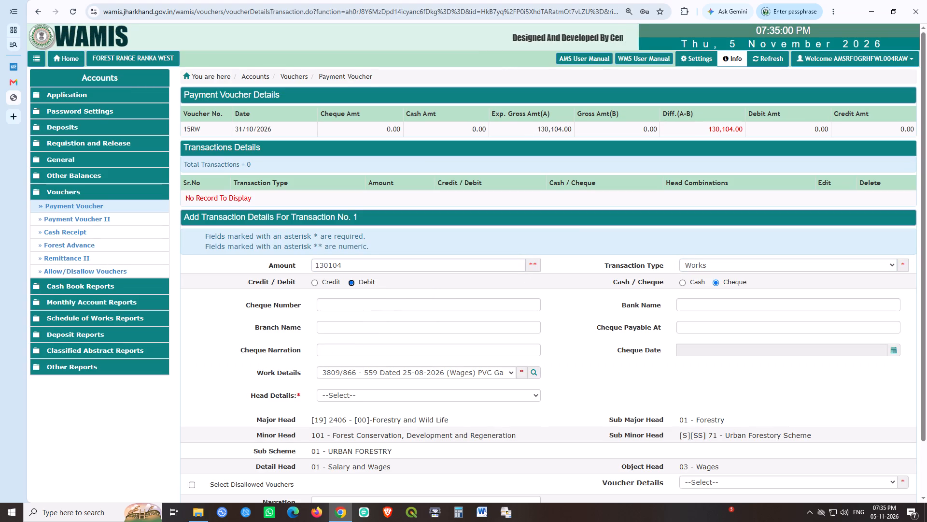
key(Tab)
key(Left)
click(405, 304)
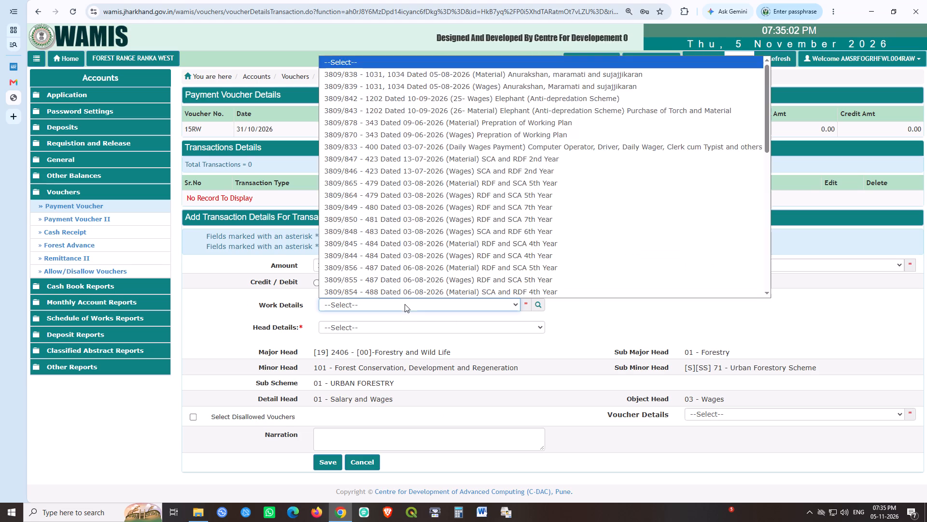
scroll(417, 219, down, 15)
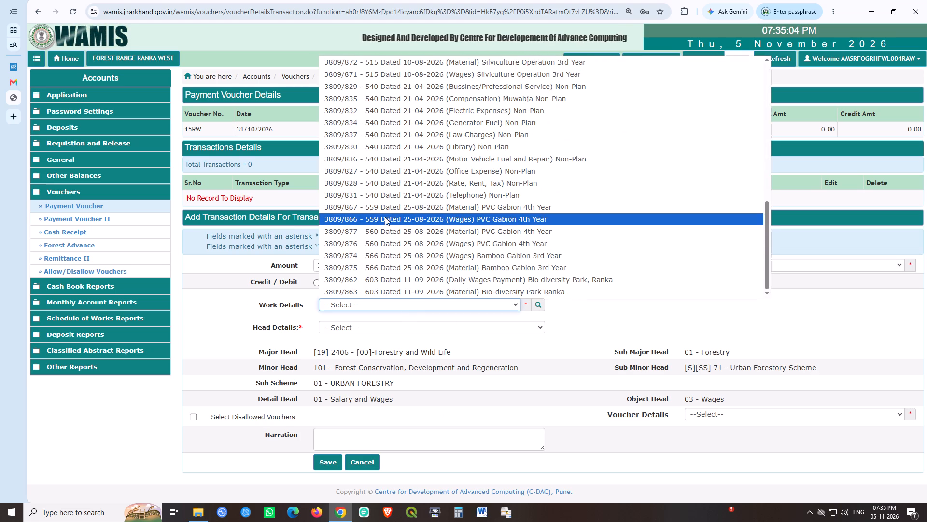
click(385, 217)
click(367, 328)
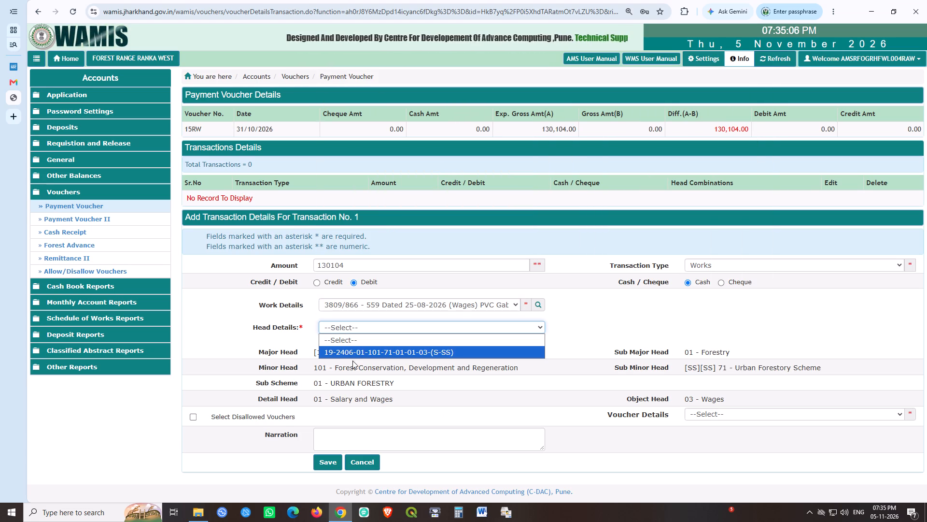
click(356, 352)
click(324, 467)
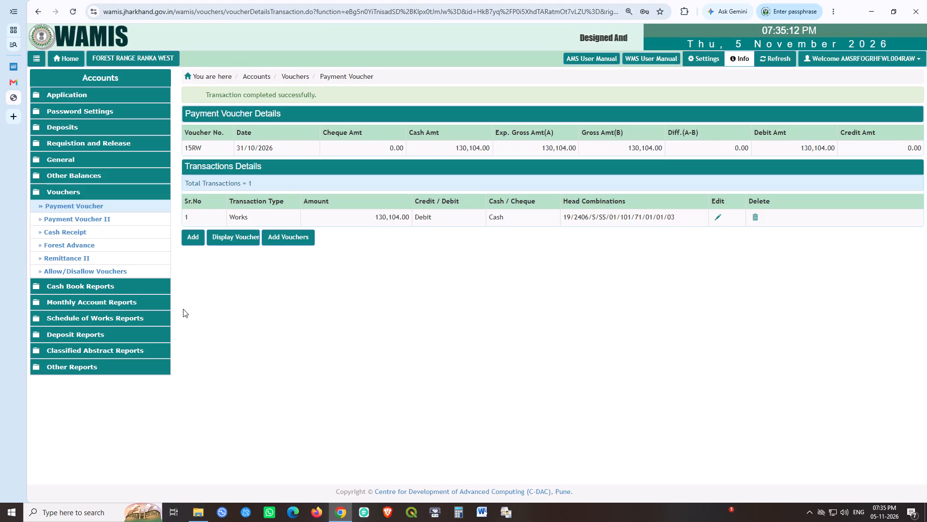
Create and save a new payment voucher numbered 16RW with an expected gross amount of 129636.
click(266, 233)
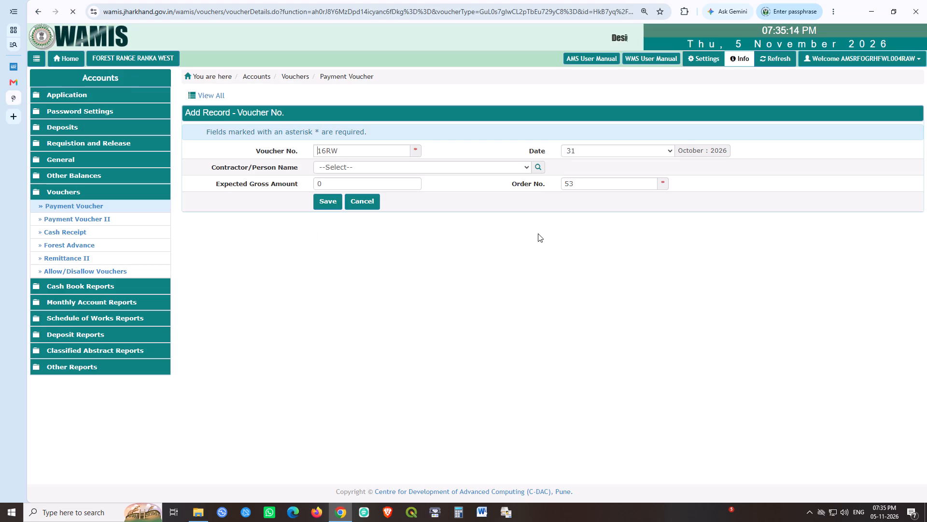
key(Tab)
key(Tab)
key(Tab)
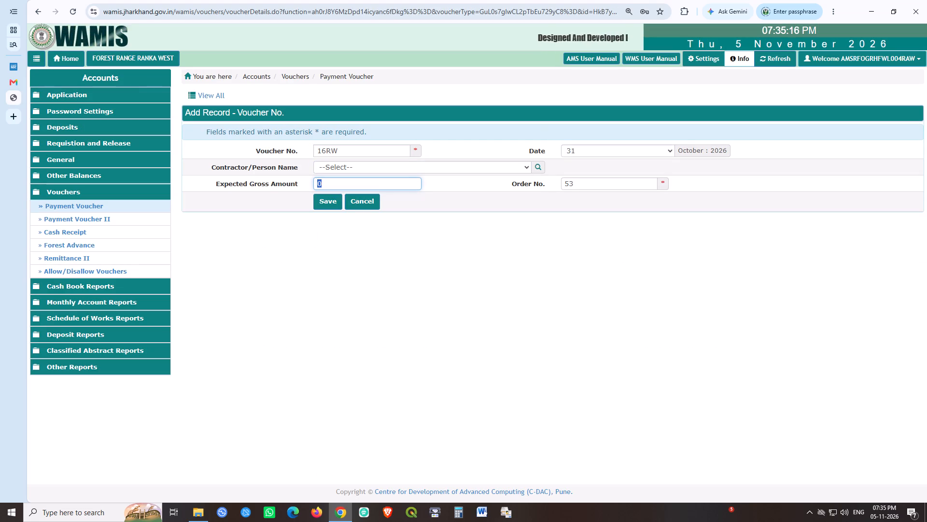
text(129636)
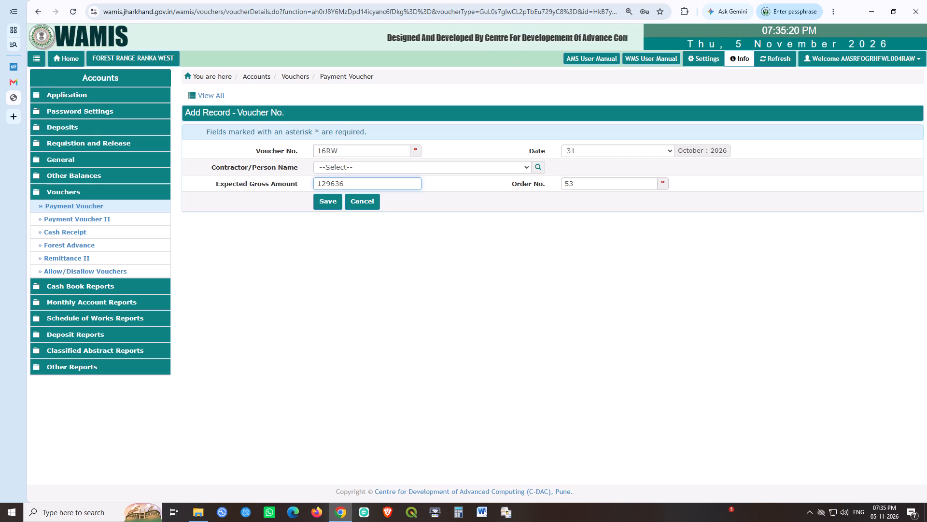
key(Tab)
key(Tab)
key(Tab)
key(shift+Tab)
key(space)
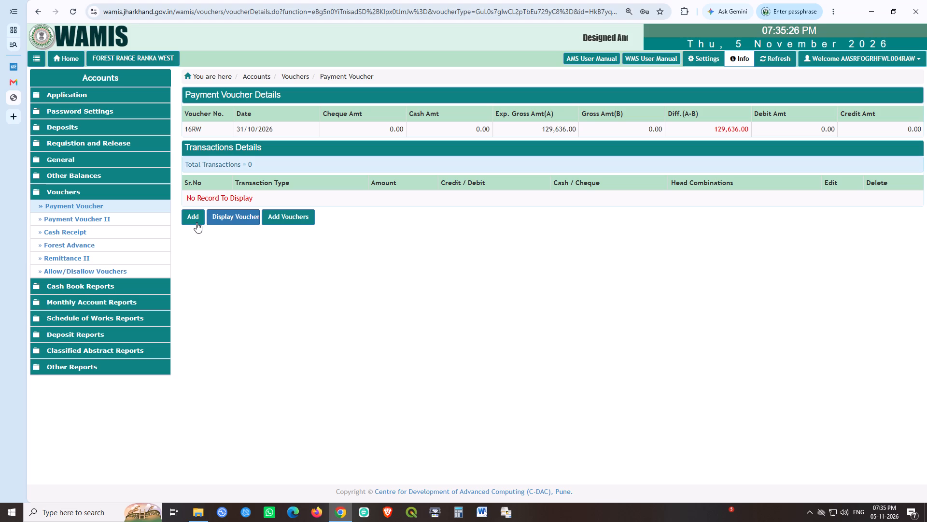
click(196, 217)
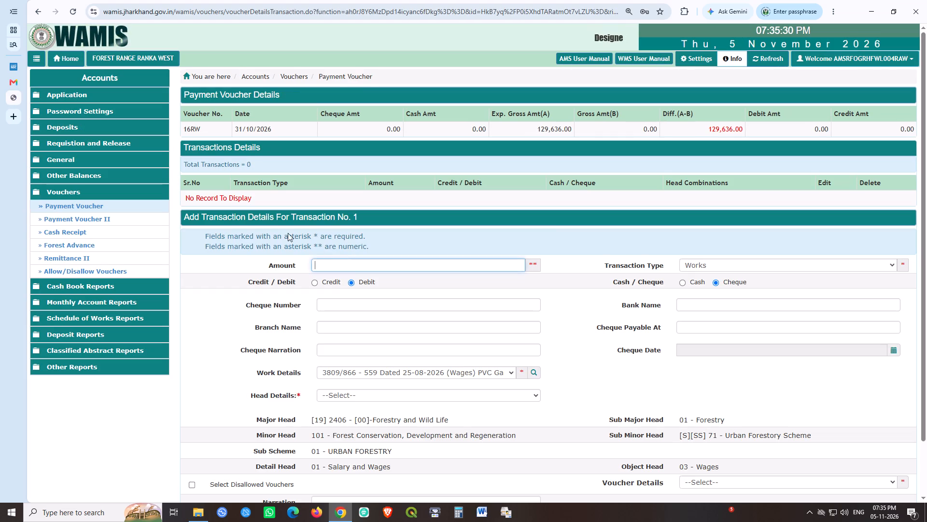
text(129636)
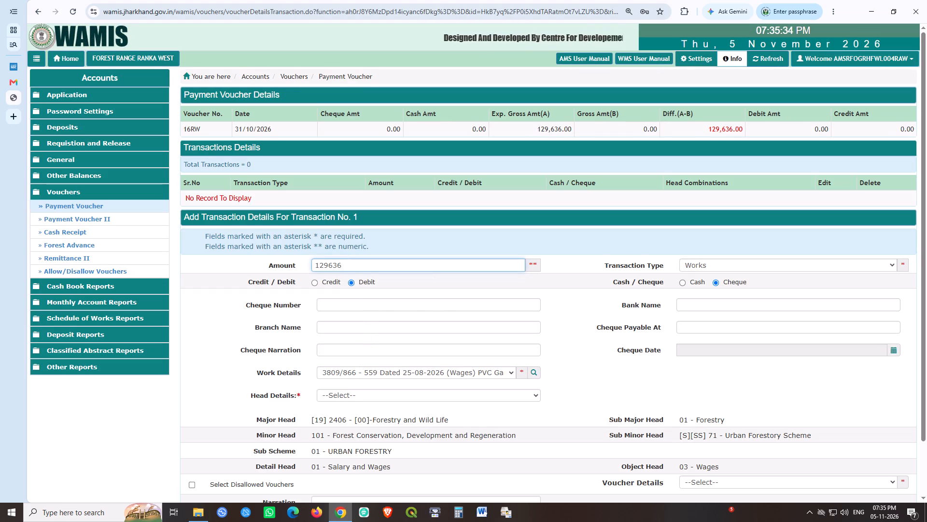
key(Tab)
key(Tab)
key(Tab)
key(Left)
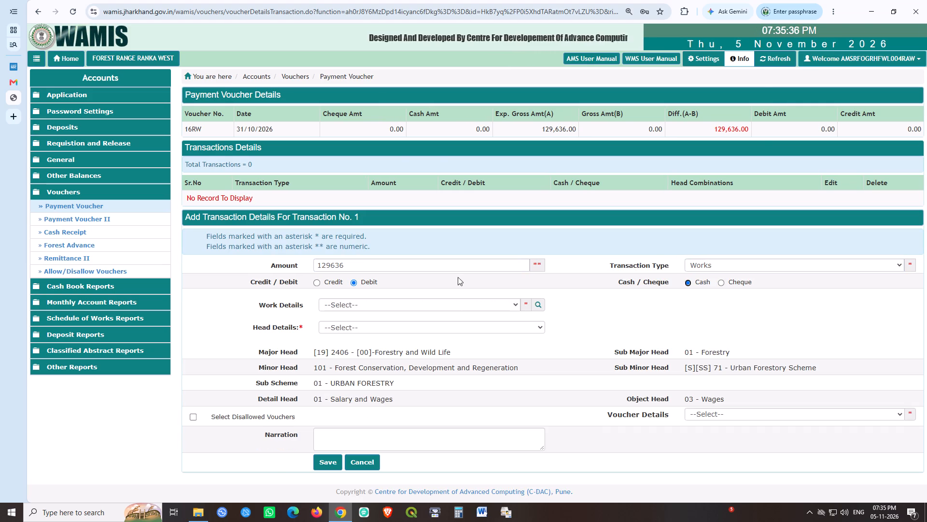
click(380, 303)
scroll(398, 253, down, 5)
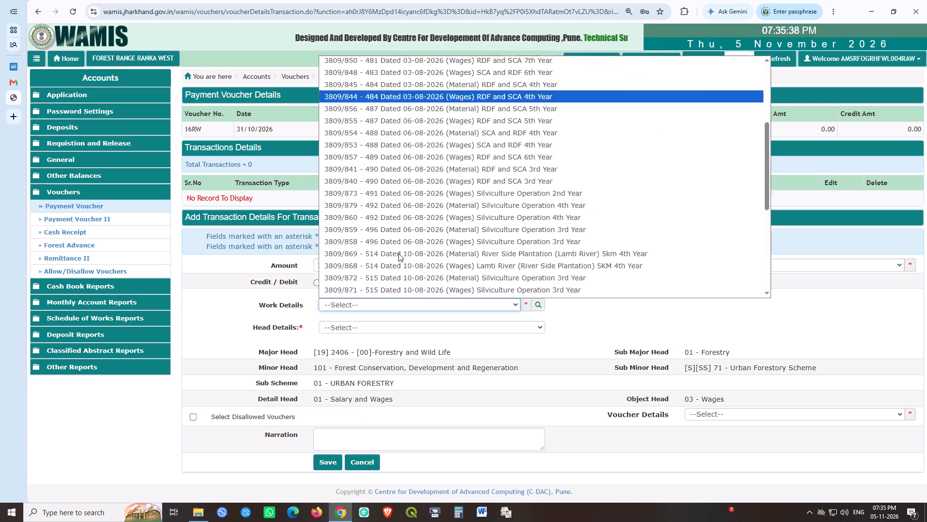
scroll(398, 253, down, 12)
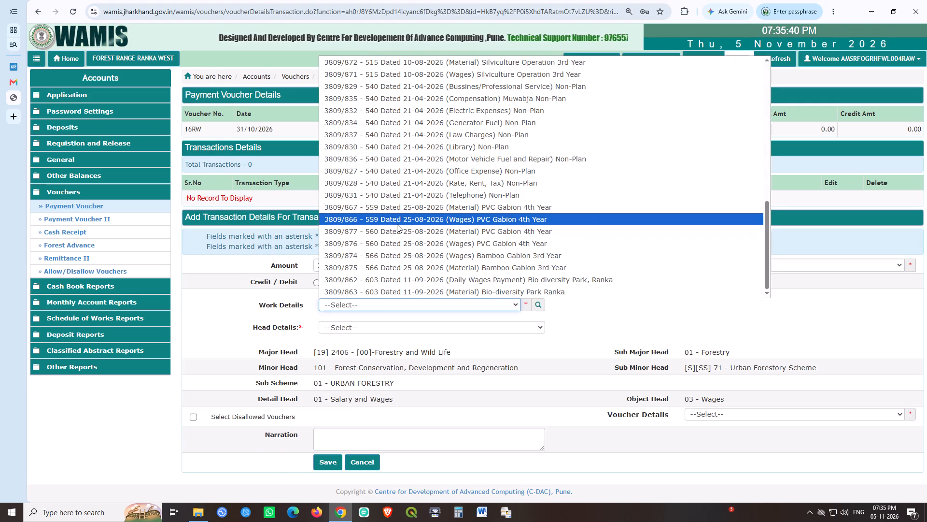
click(397, 224)
click(393, 326)
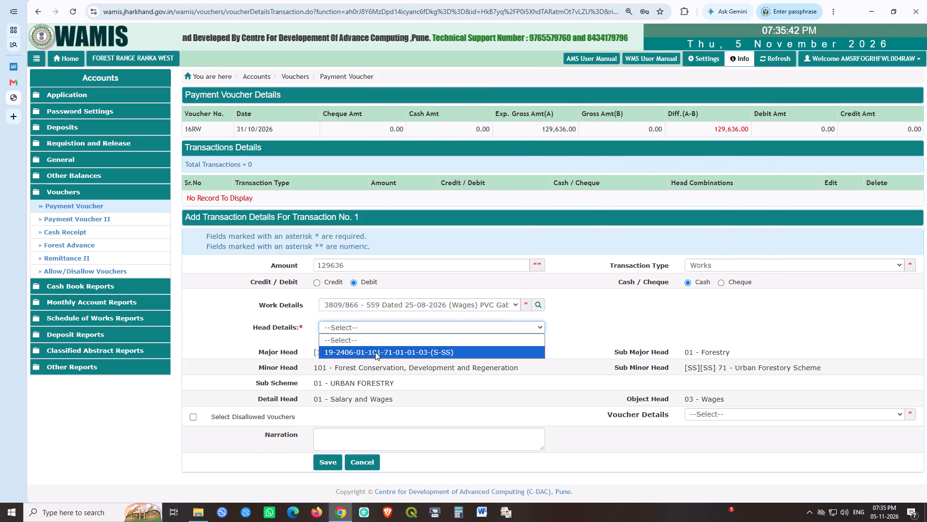
click(375, 352)
click(324, 462)
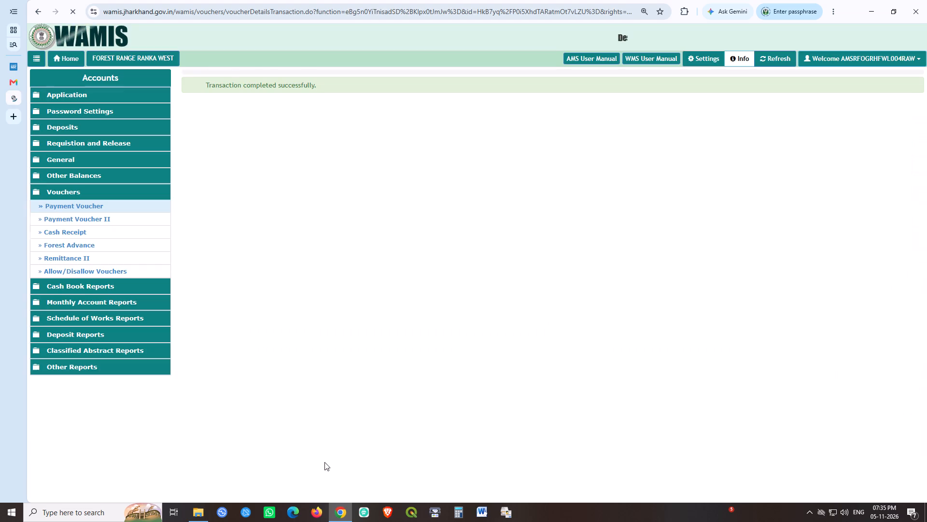
Create and save a new payment voucher numbered 17RW with an expected gross amount of 156.
click(307, 230)
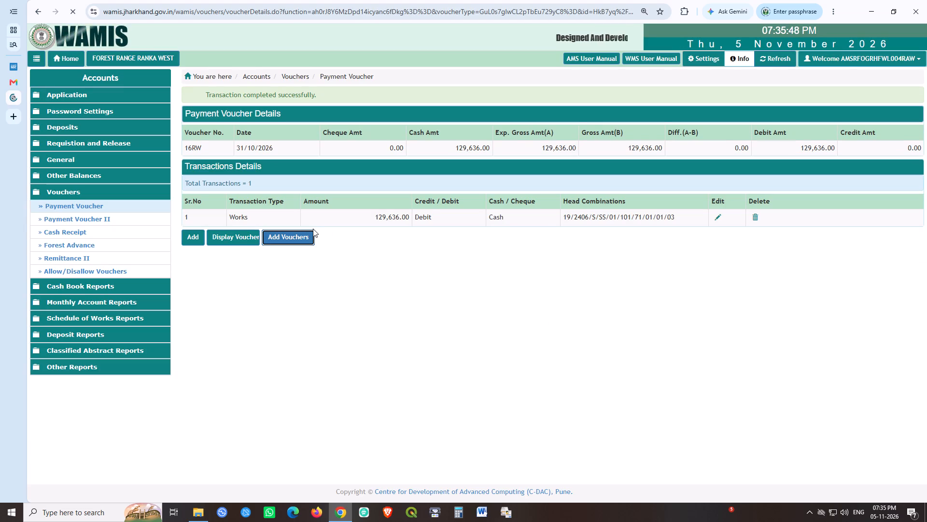
key(Tab)
key(Tab)
key(Tab)
text(156)
key(Tab)
key(Tab)
key(space)
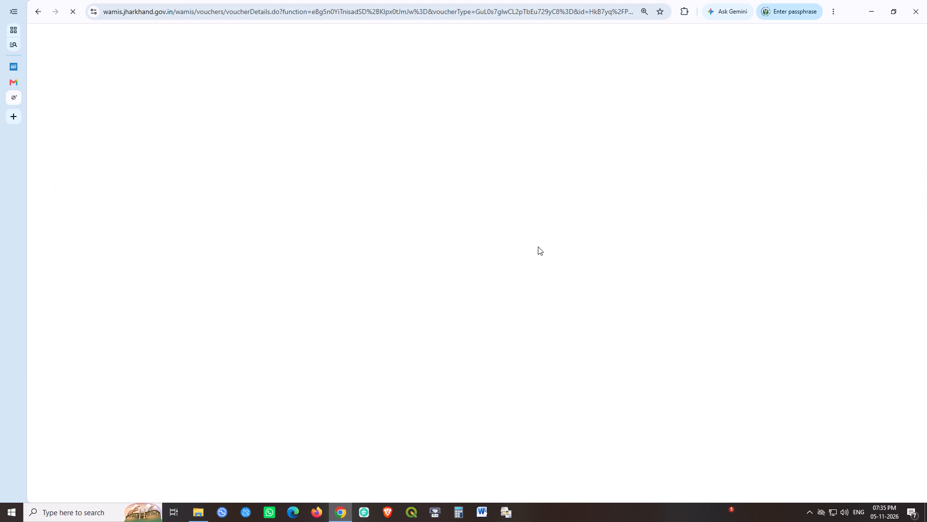
click(197, 216)
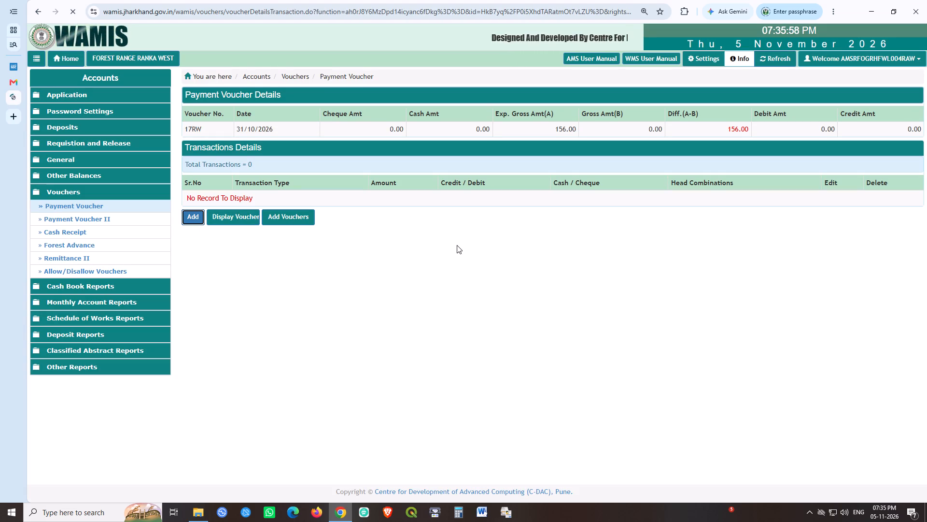
text(156)
key(Tab)
key(Tab)
key(Tab)
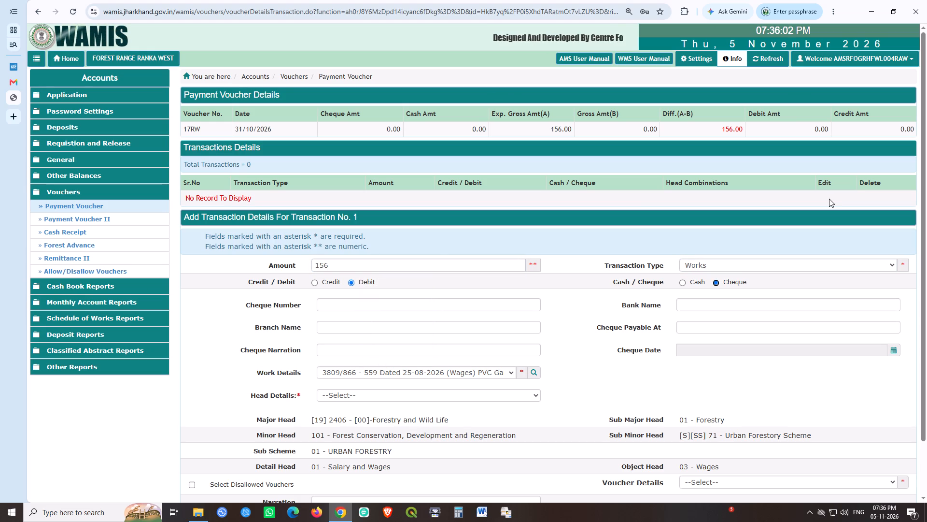
key(Tab)
key(Left)
key(shift+Tab)
key(Left)
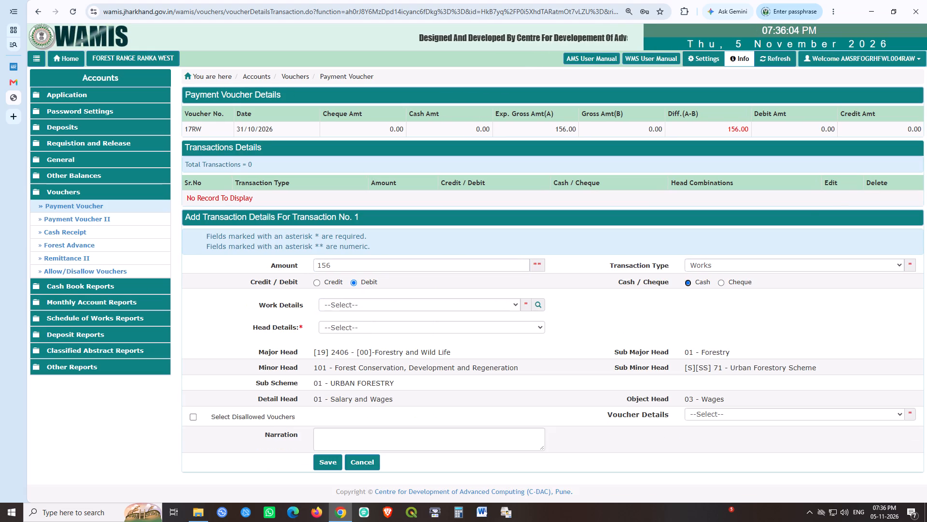
click(372, 303)
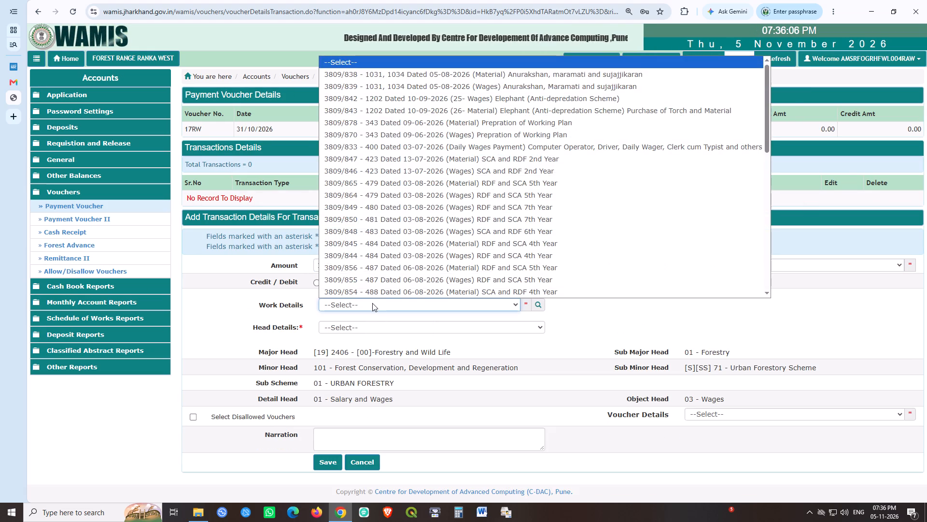
scroll(421, 195, down, 13)
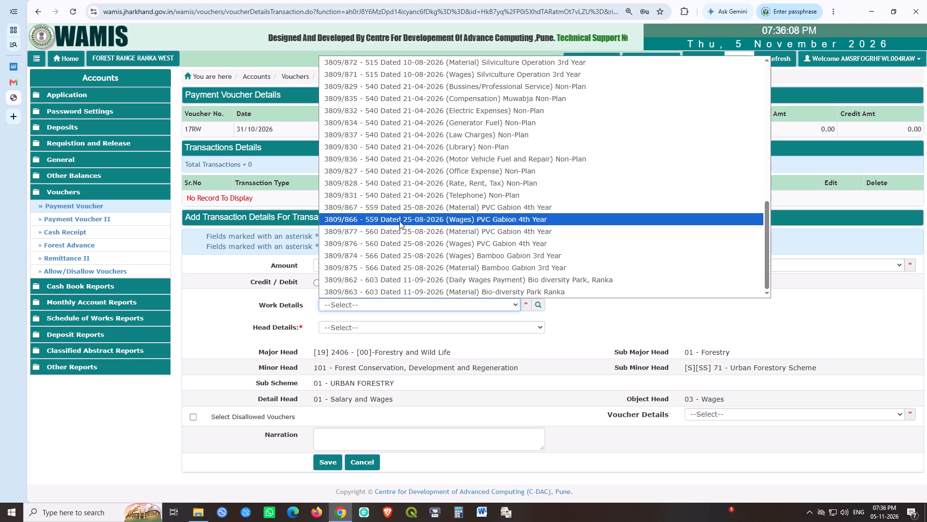
click(399, 221)
click(337, 330)
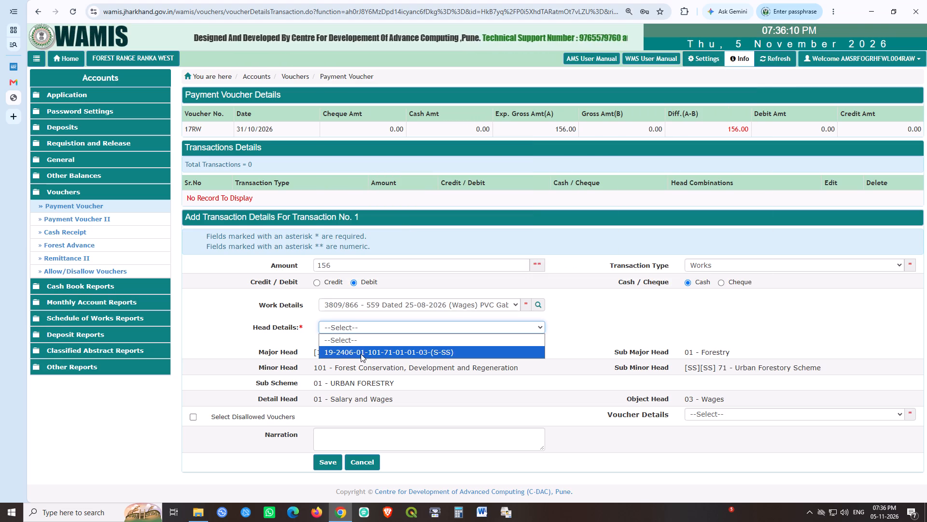
click(363, 353)
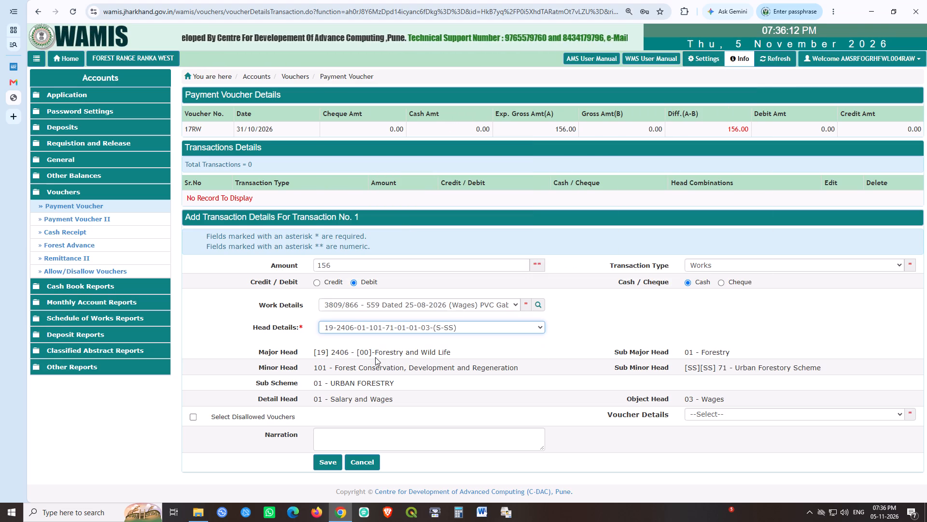
click(326, 463)
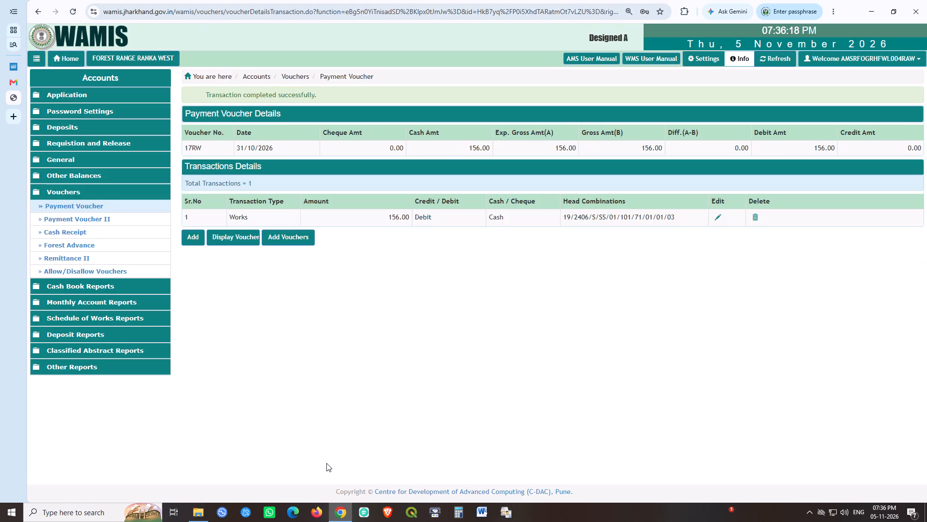
Create and save a new payment voucher numbered 25RW with an expected gross amount of 244140.
click(290, 235)
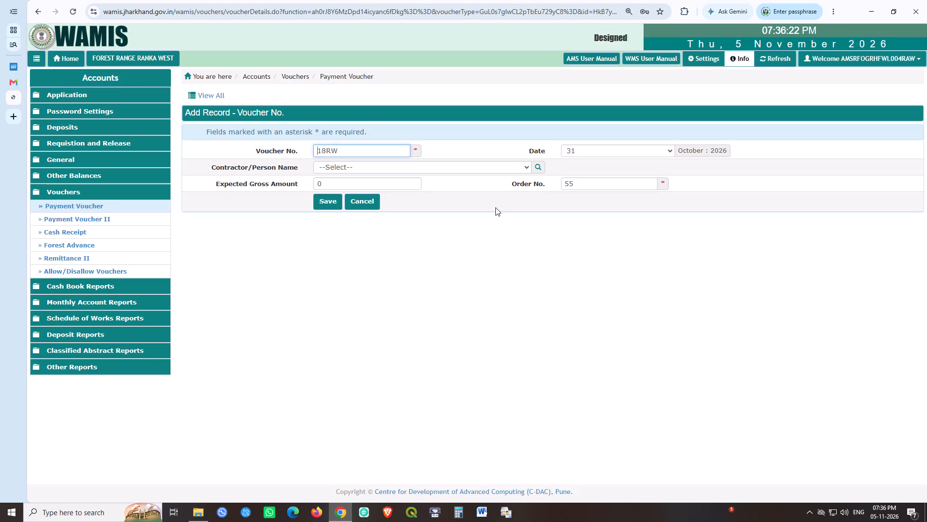
key(shift+Right)
key(shift+Right)
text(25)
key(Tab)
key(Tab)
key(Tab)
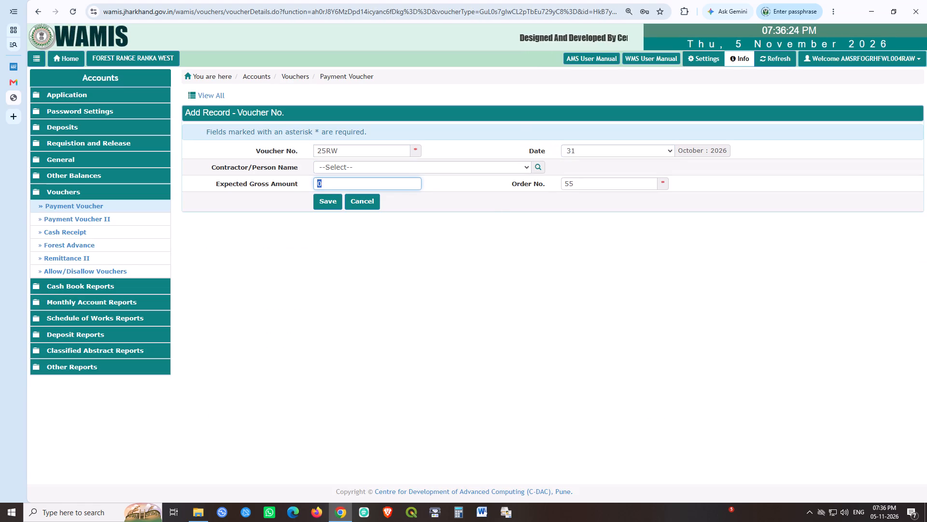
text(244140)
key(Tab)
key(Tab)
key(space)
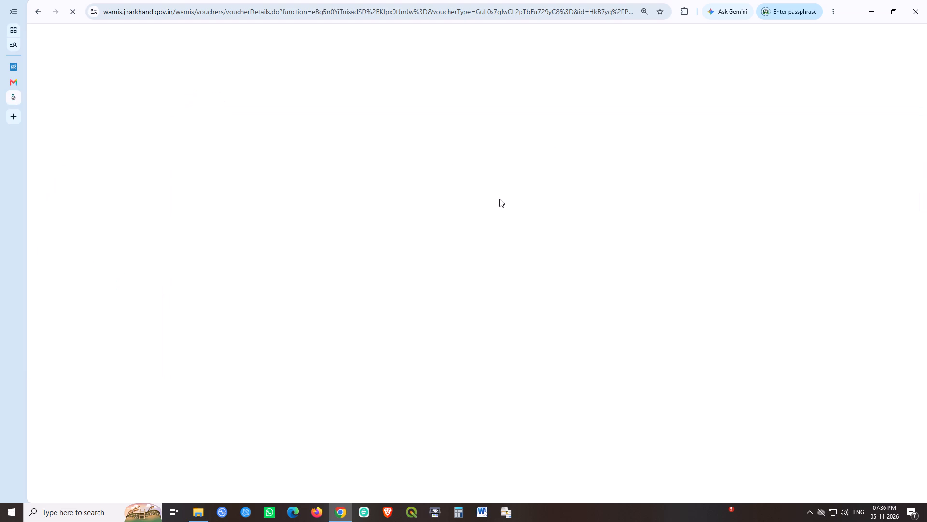
click(196, 223)
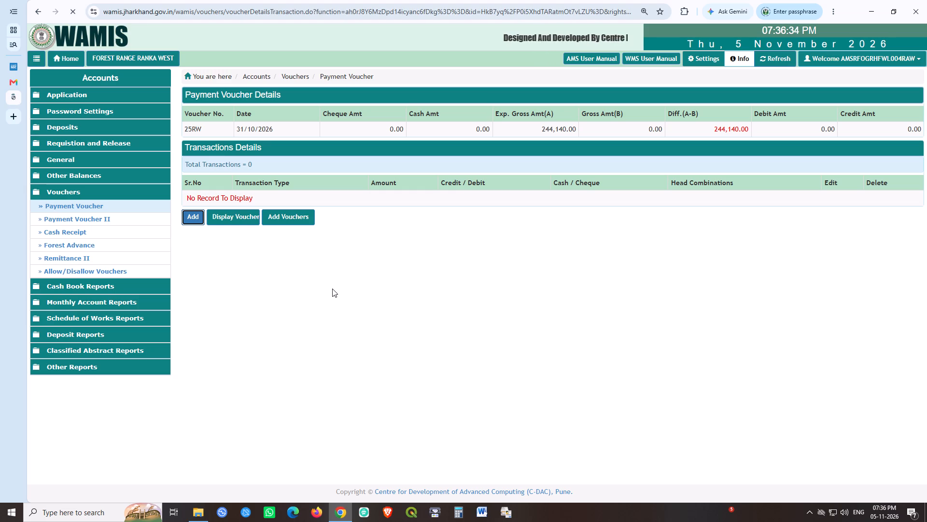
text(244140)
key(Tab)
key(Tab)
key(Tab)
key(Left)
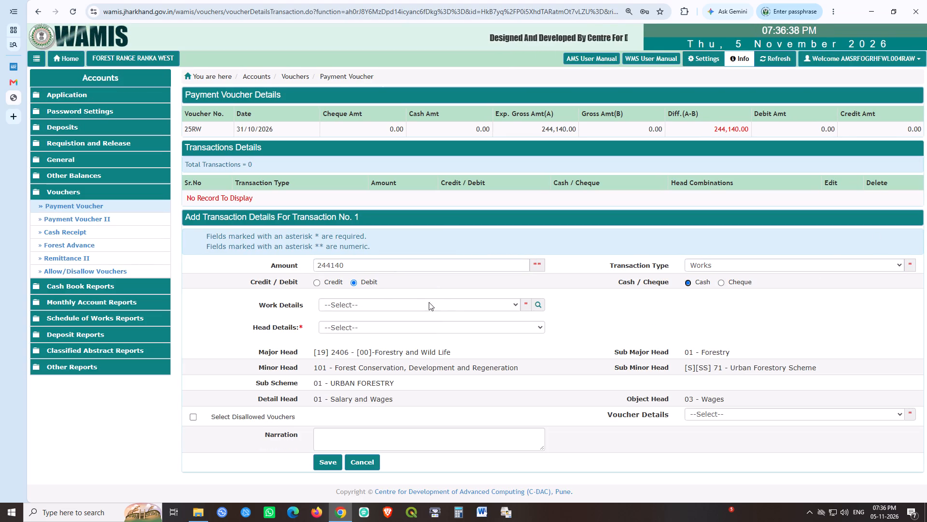
click(418, 304)
scroll(413, 256, down, 7)
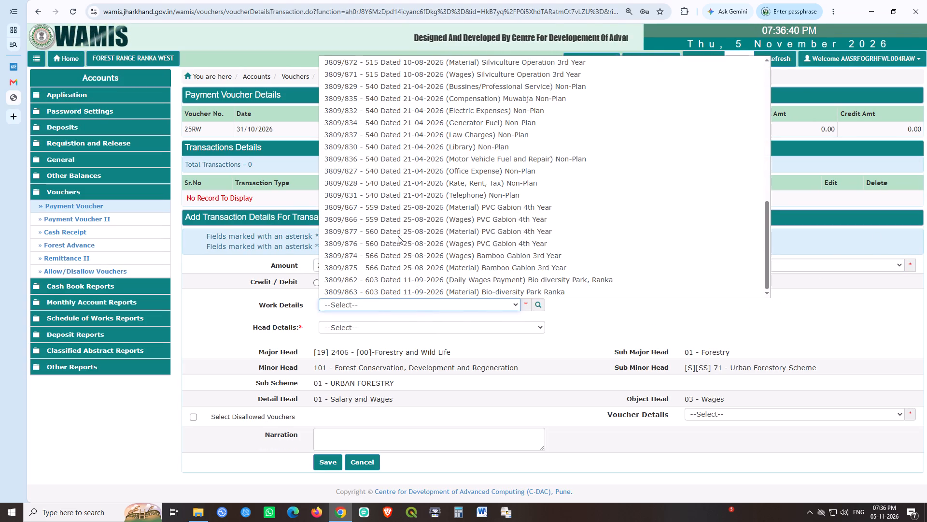
scroll(398, 236, down, 4)
click(391, 222)
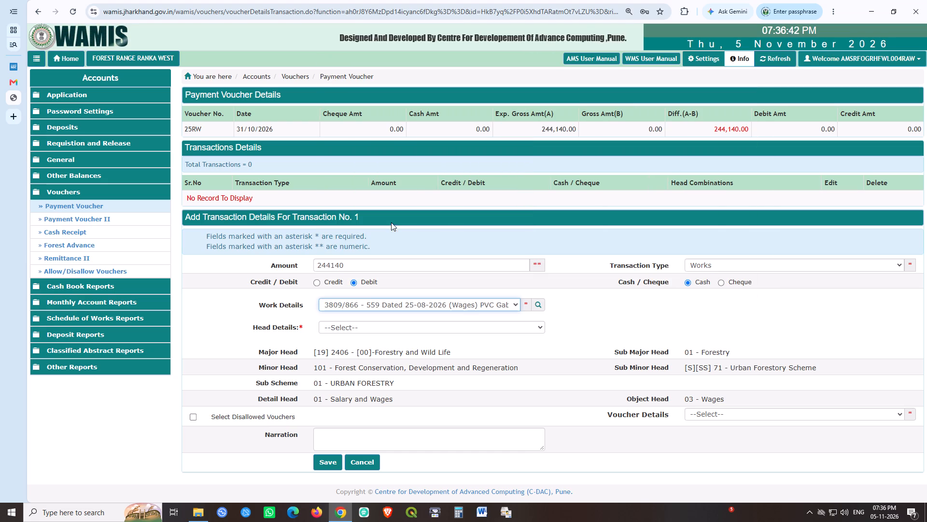
click(362, 323)
click(371, 347)
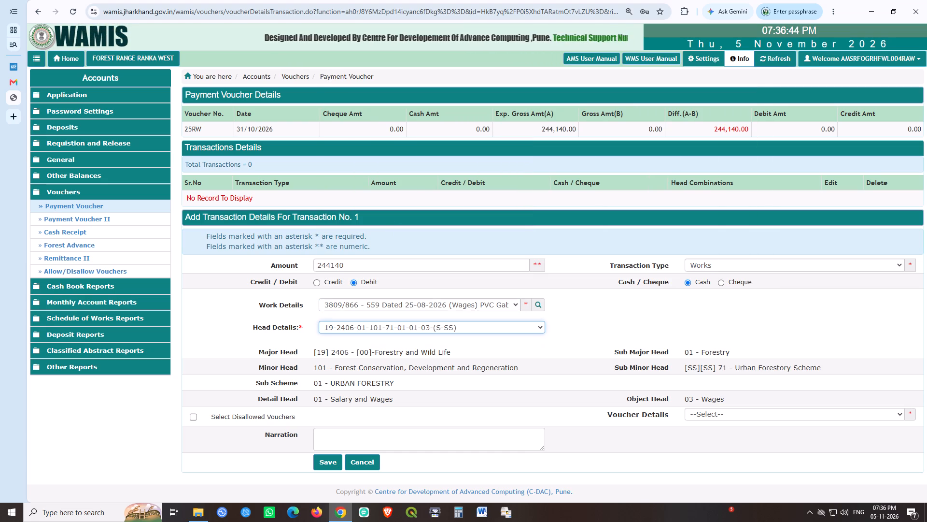
click(325, 463)
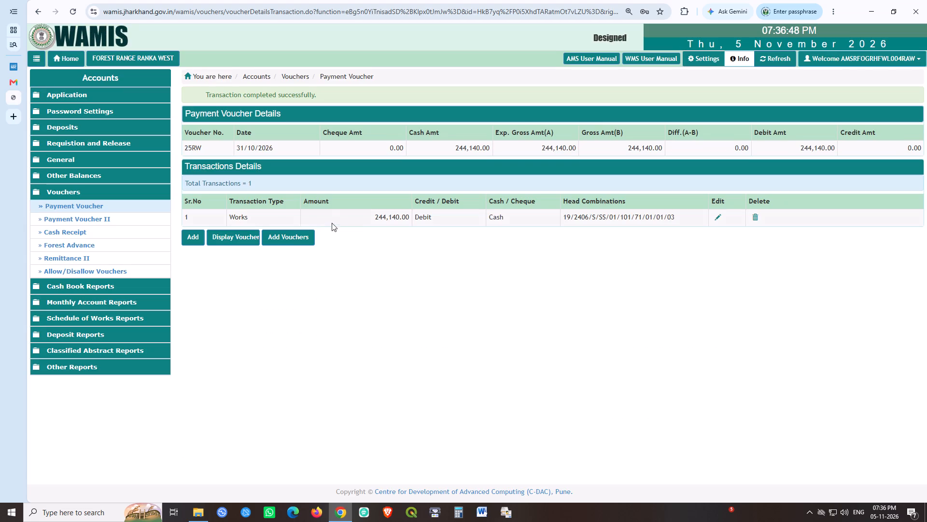
Create and save a new payment voucher numbered 31RW with an expected gross amount of 243360.
click(287, 237)
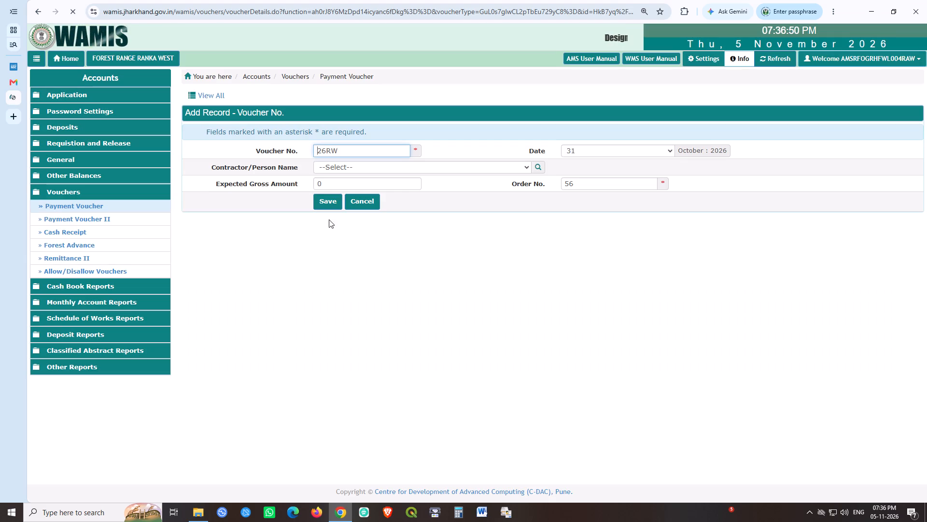
key(shift+Right)
key(shift+Right)
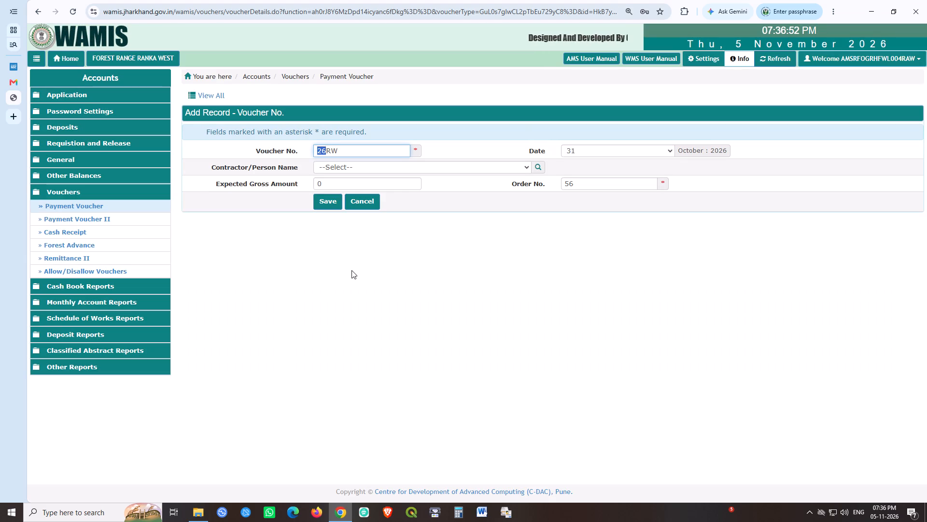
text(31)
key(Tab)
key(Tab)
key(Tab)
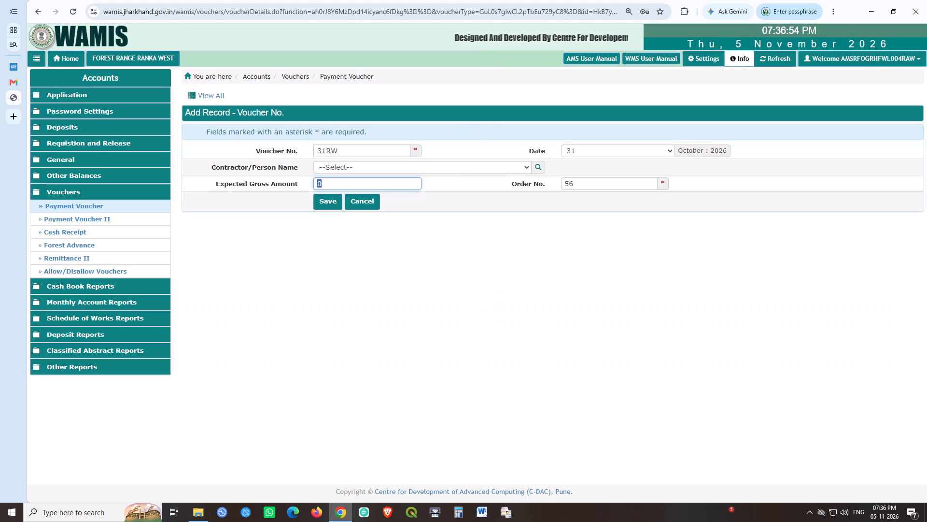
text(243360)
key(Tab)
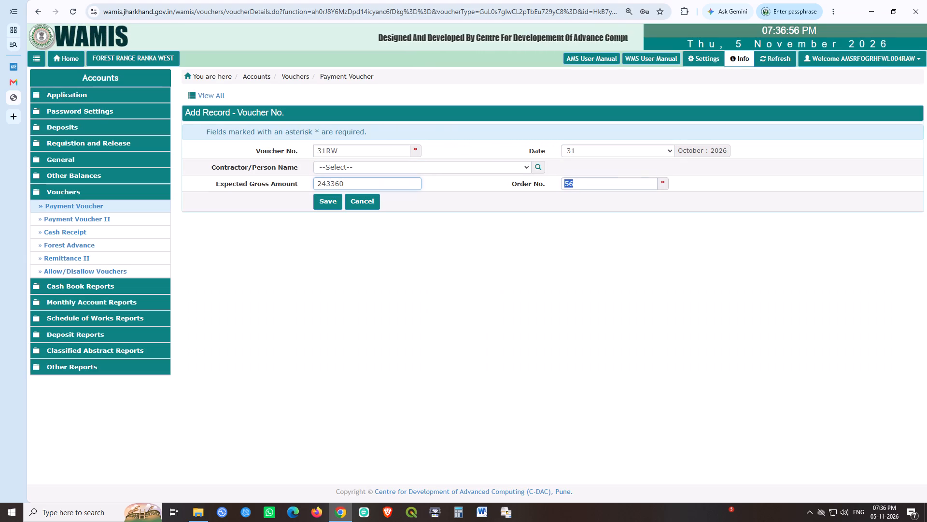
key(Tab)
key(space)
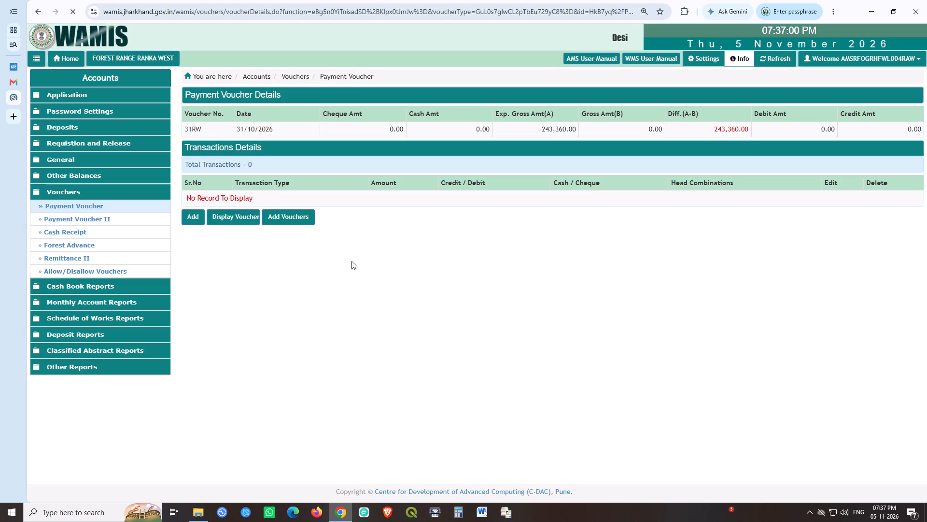
click(192, 213)
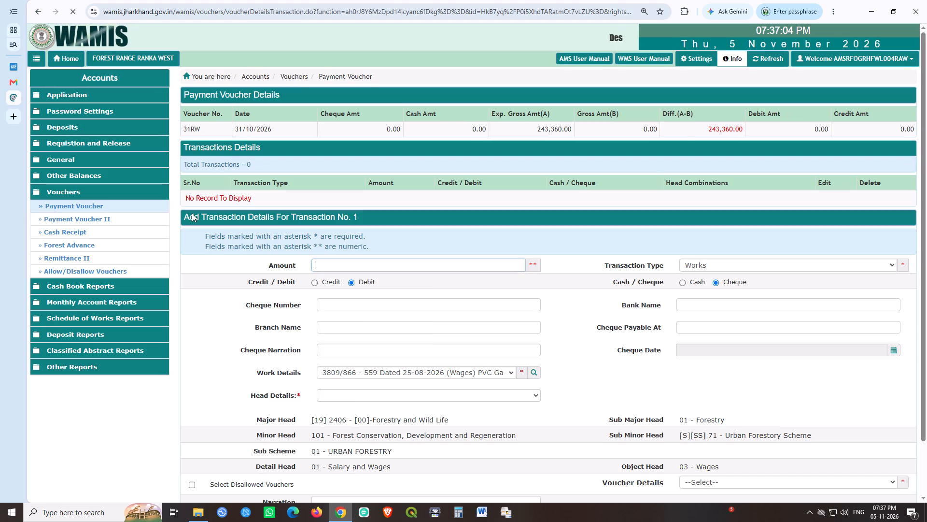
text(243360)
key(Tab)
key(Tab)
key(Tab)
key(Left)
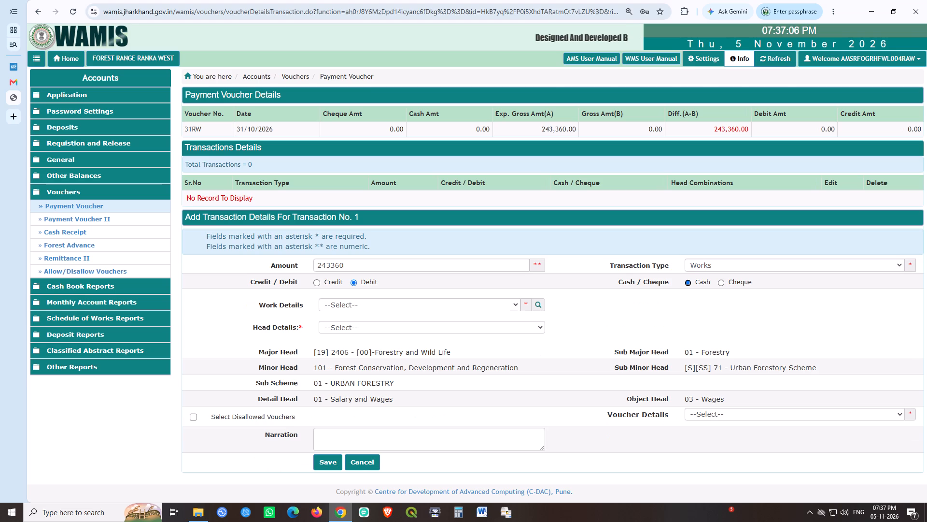
click(338, 304)
scroll(401, 161, down, 6)
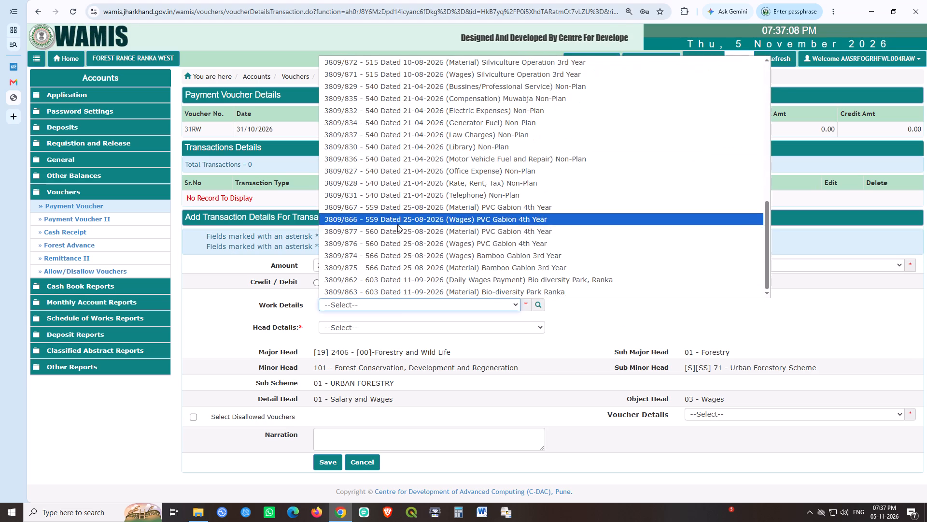
scroll(397, 232, down, 2)
click(388, 222)
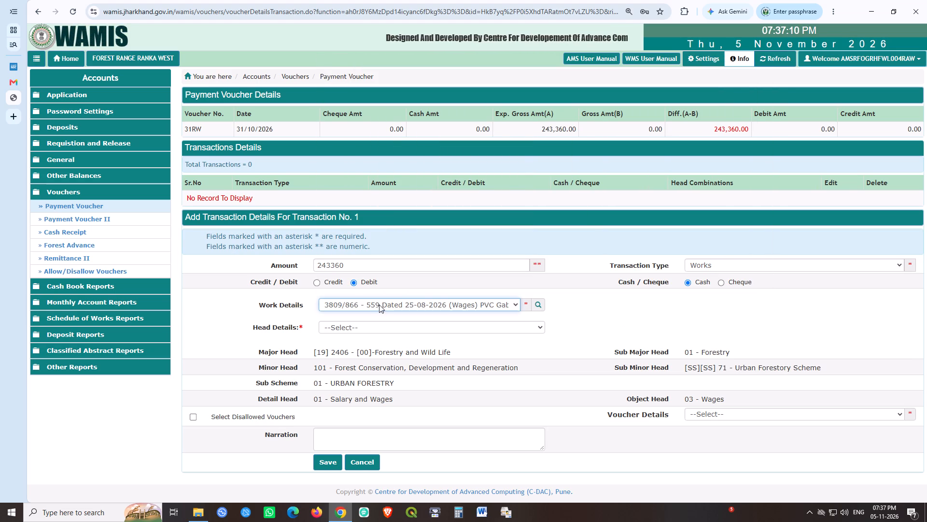
click(363, 318)
click(363, 321)
click(369, 349)
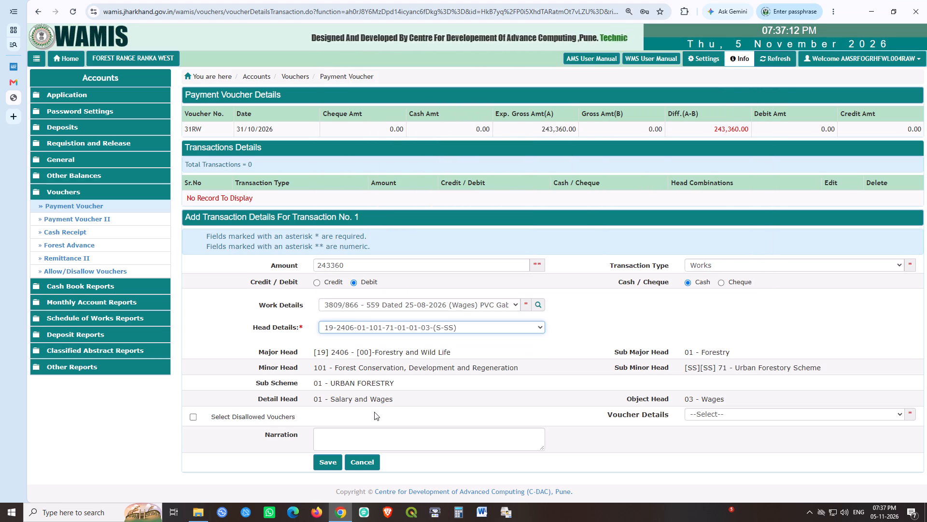
click(324, 463)
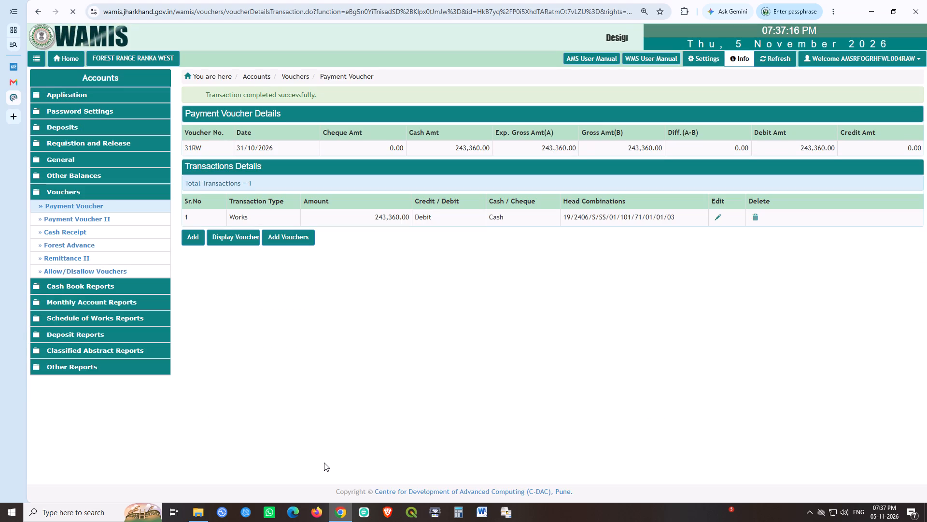
Create and save a new payment voucher numbered 26RW with an expected gross amount of 234000.
click(293, 235)
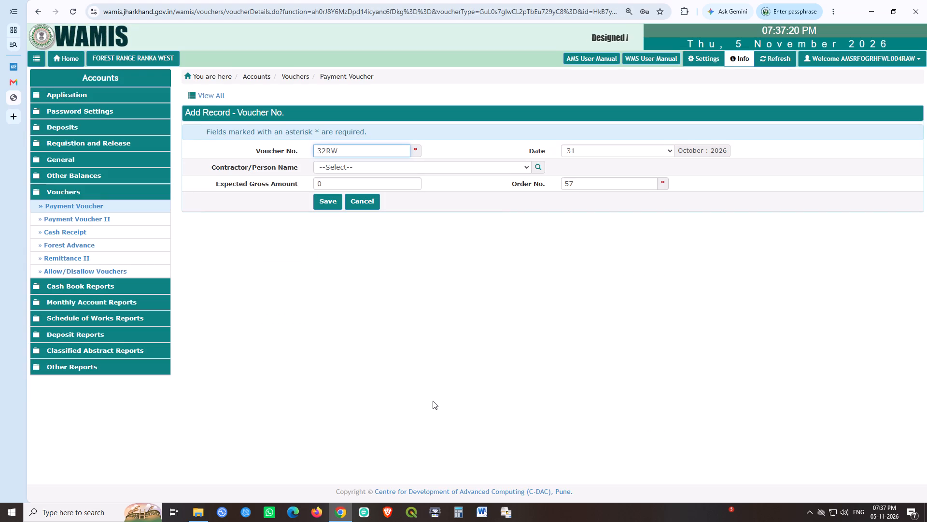
key(shift+Right)
key(shift+Right)
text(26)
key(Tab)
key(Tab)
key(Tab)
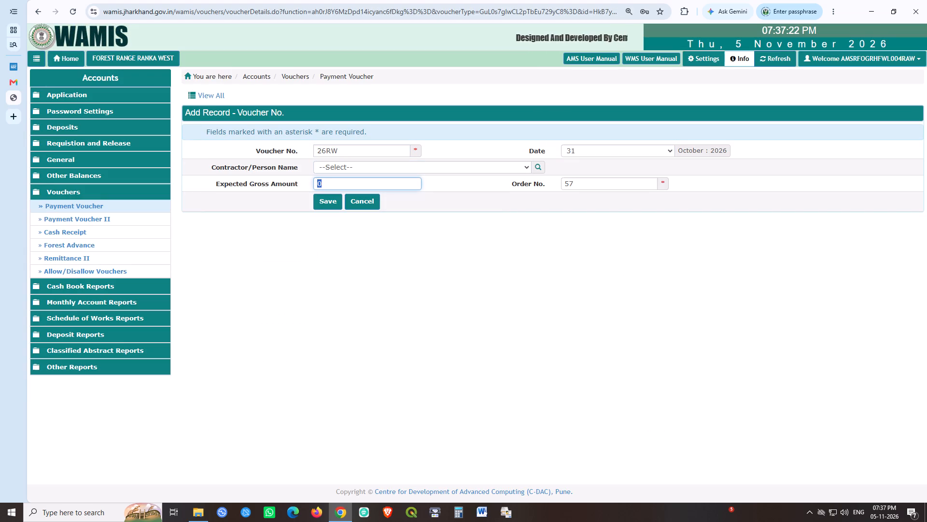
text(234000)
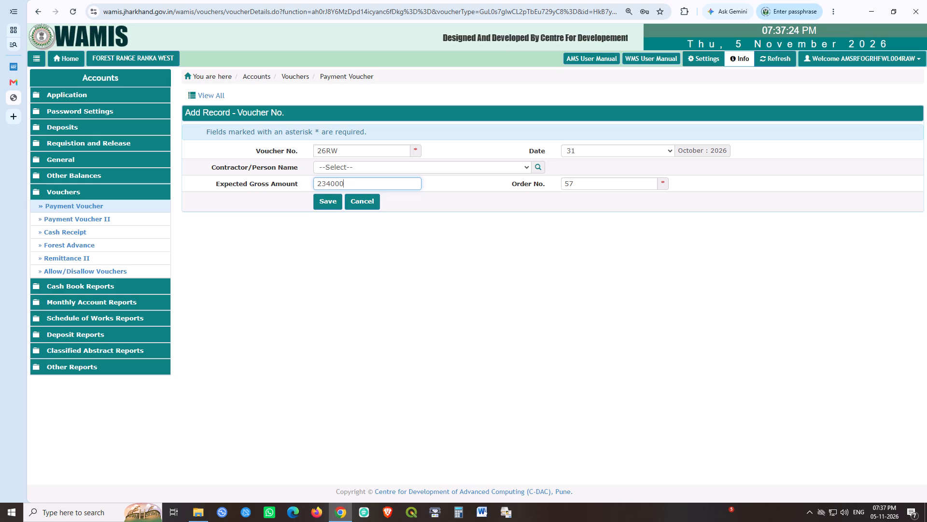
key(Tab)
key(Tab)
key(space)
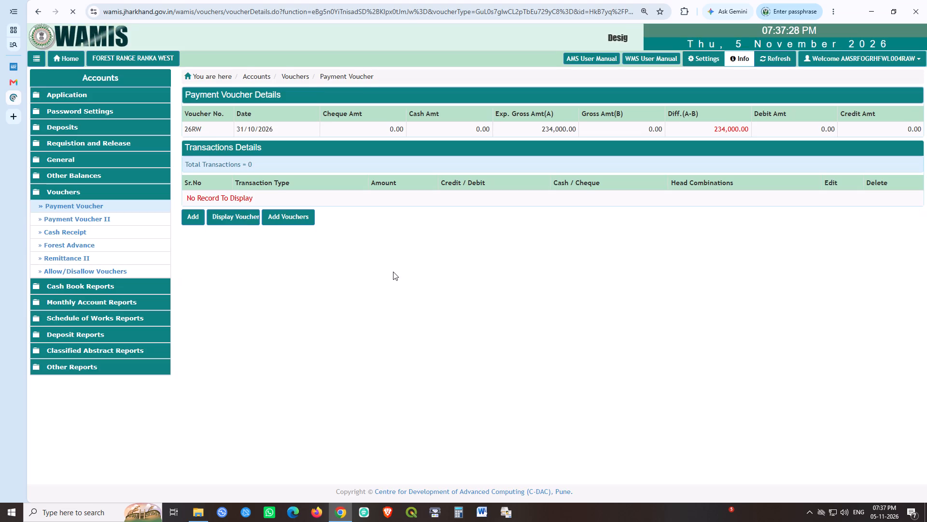
click(186, 215)
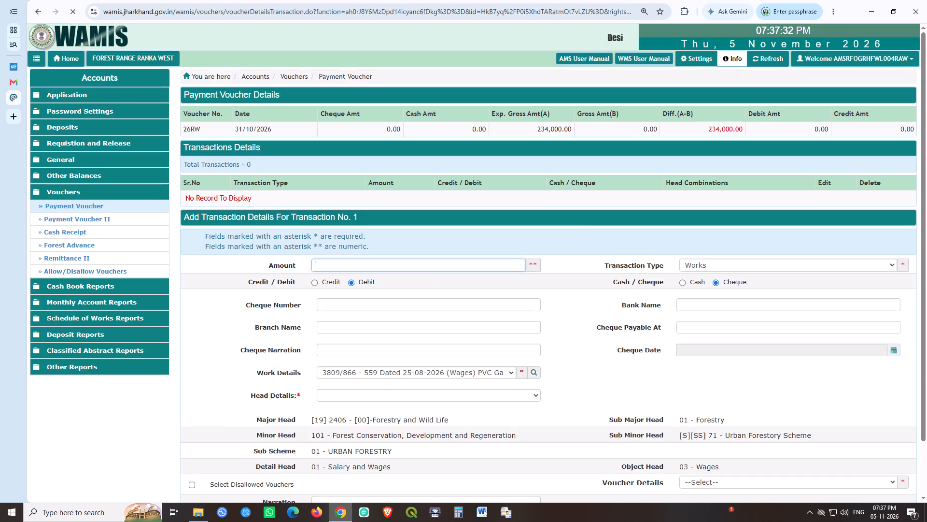
key(2)
text(34000)
key(Tab)
key(Tab)
key(Tab)
key(Left)
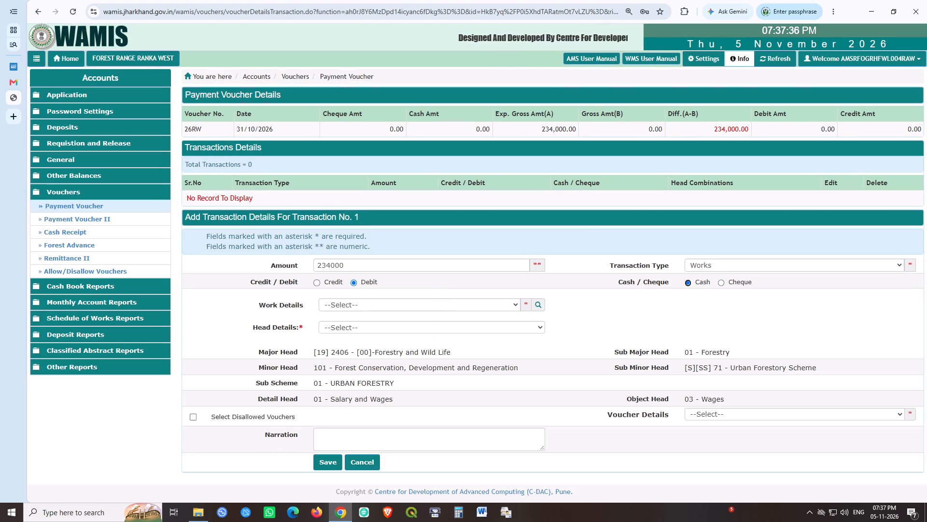
click(398, 305)
scroll(407, 210, down, 11)
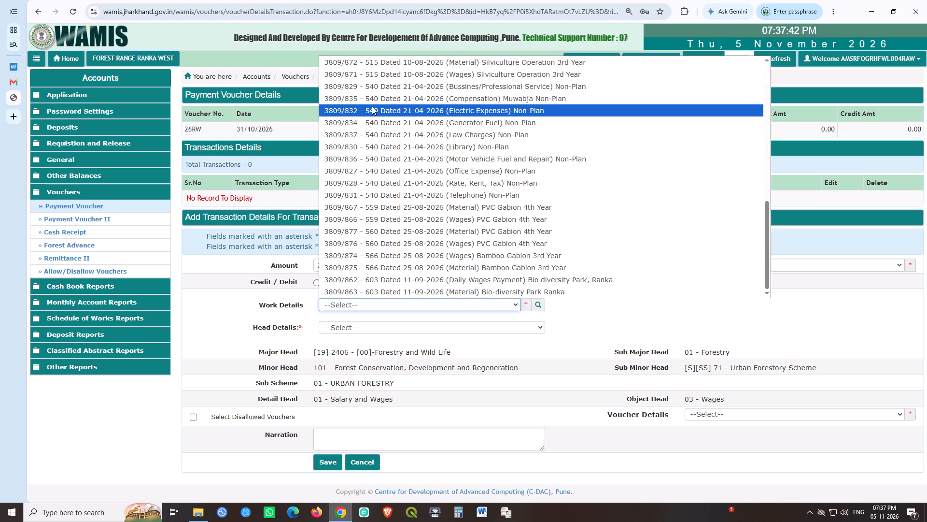
scroll(372, 106, up, 1)
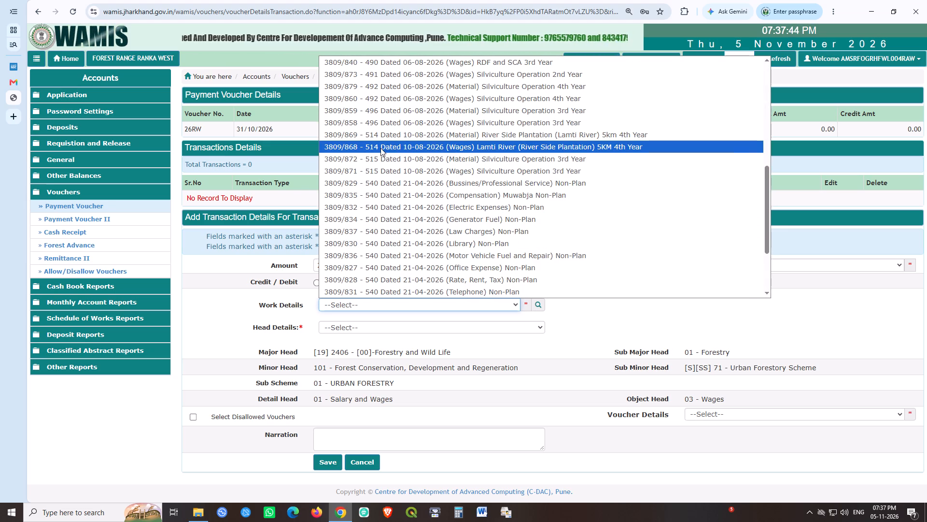
click(380, 148)
click(364, 321)
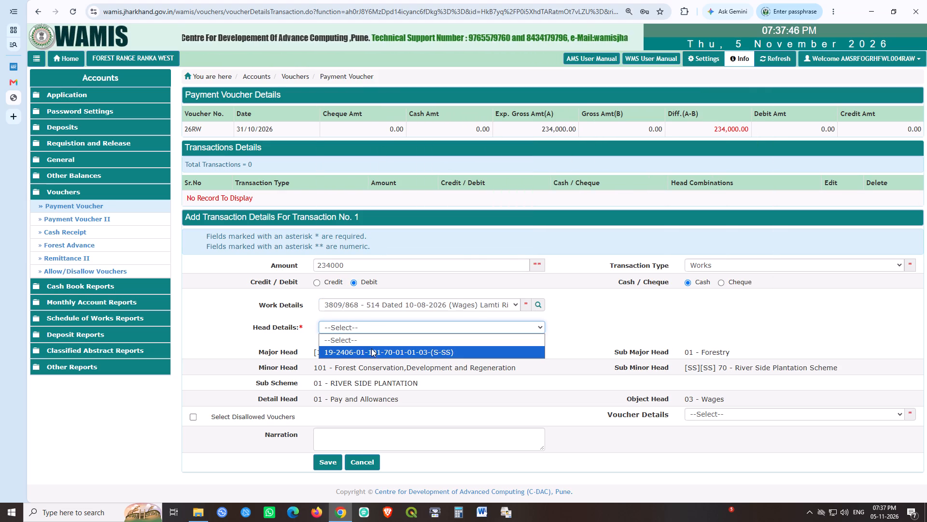
click(371, 349)
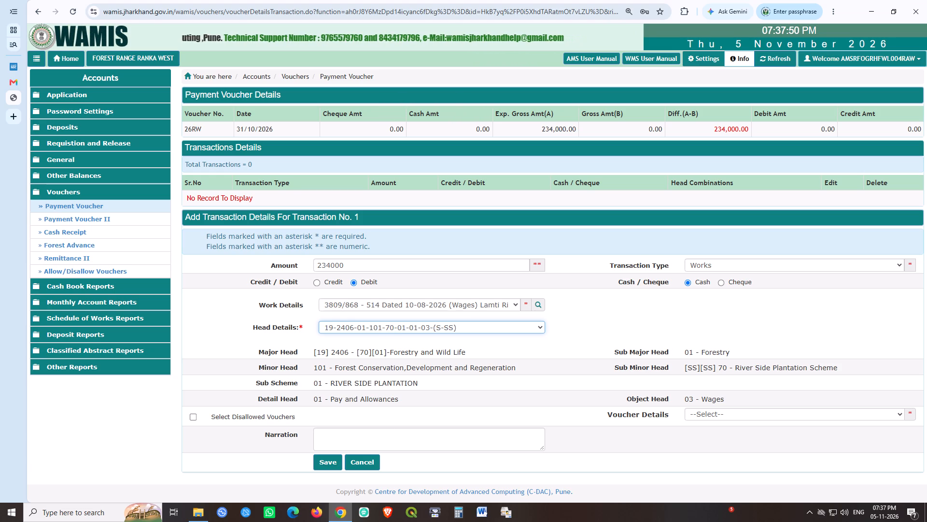
click(316, 459)
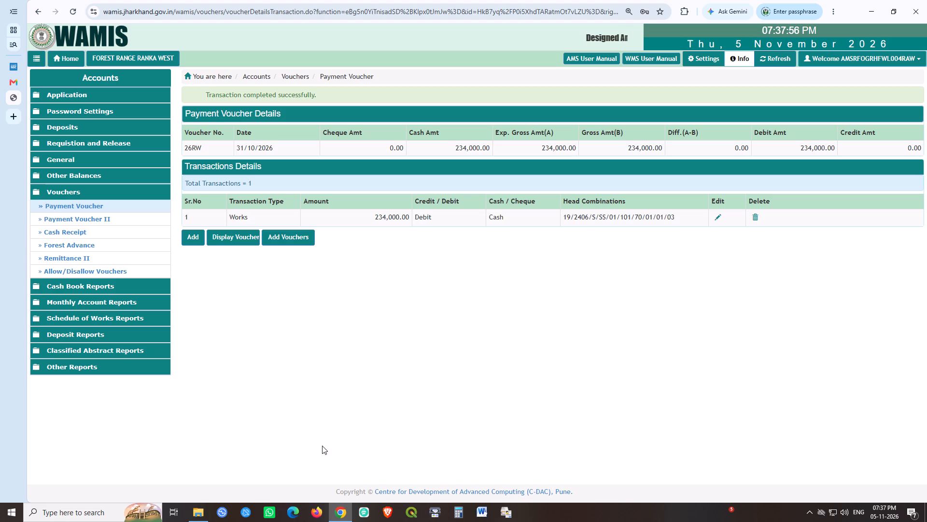
Create and save a new payment voucher numbered 27RW with an expected gross amount of 142350.
click(290, 239)
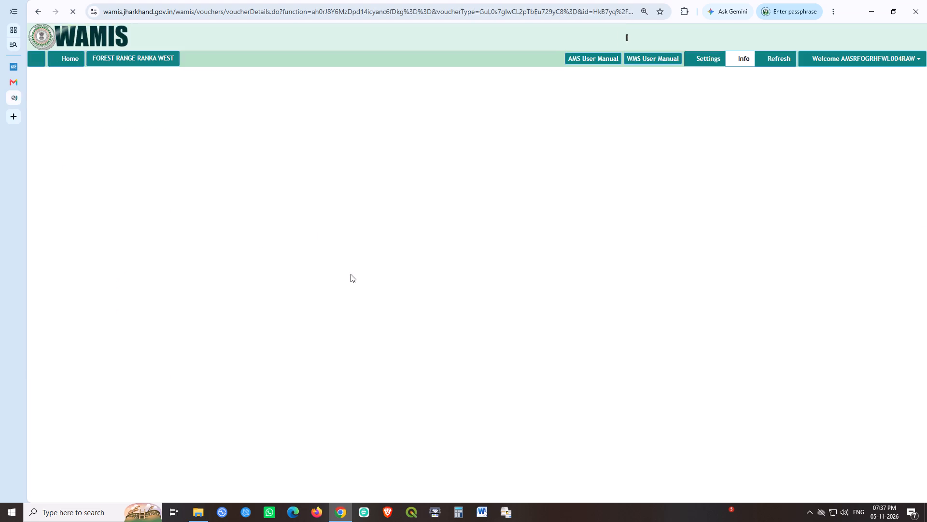
key(Tab)
key(Tab)
key(Tab)
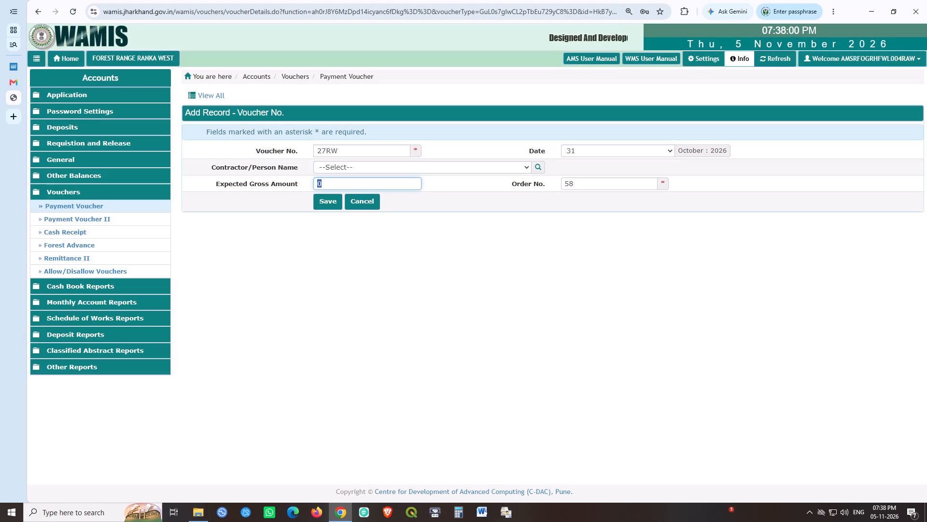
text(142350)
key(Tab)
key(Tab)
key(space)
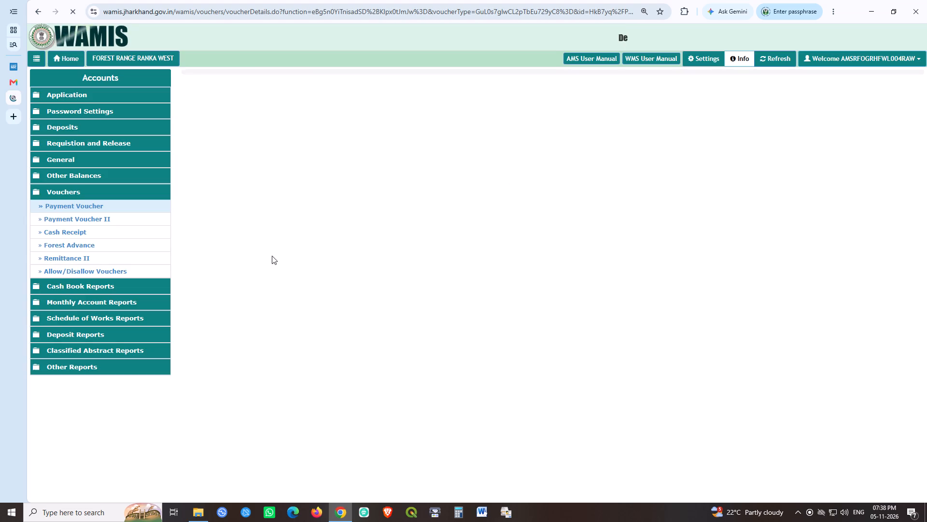
click(186, 220)
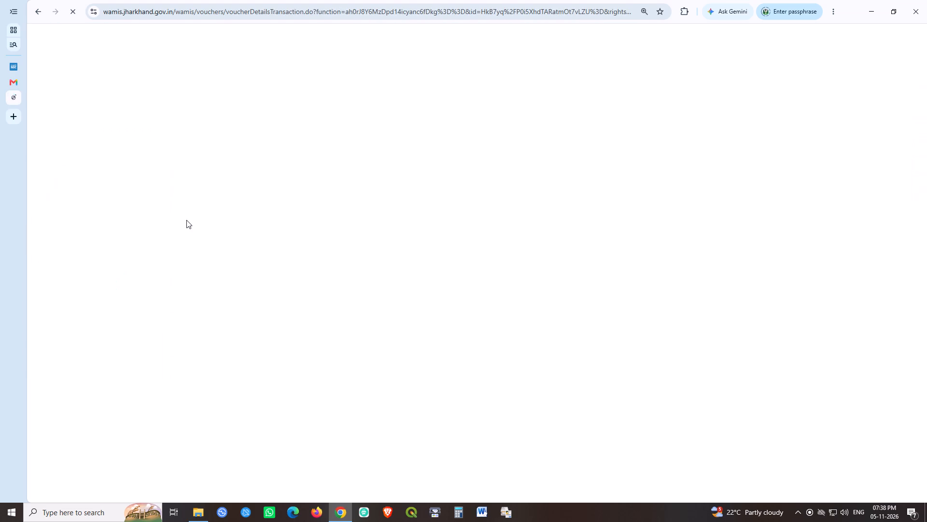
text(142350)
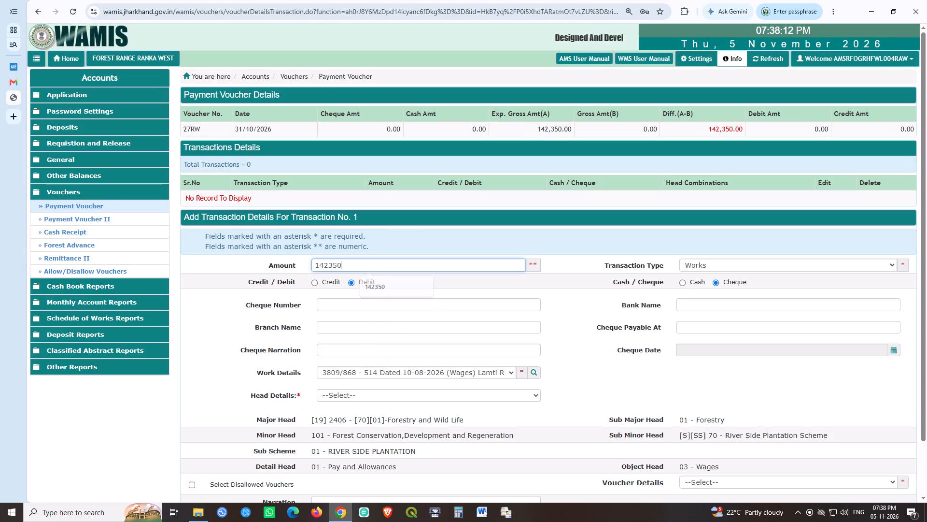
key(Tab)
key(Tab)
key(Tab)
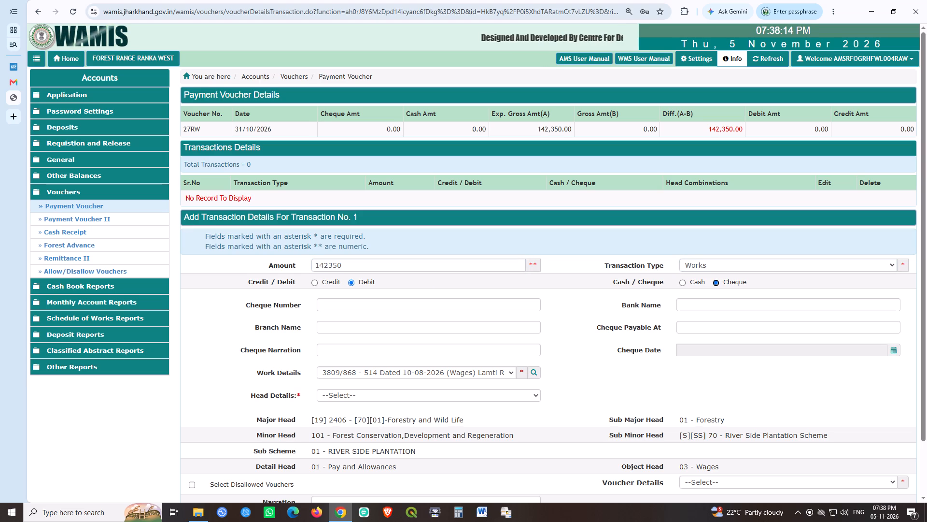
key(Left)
click(351, 296)
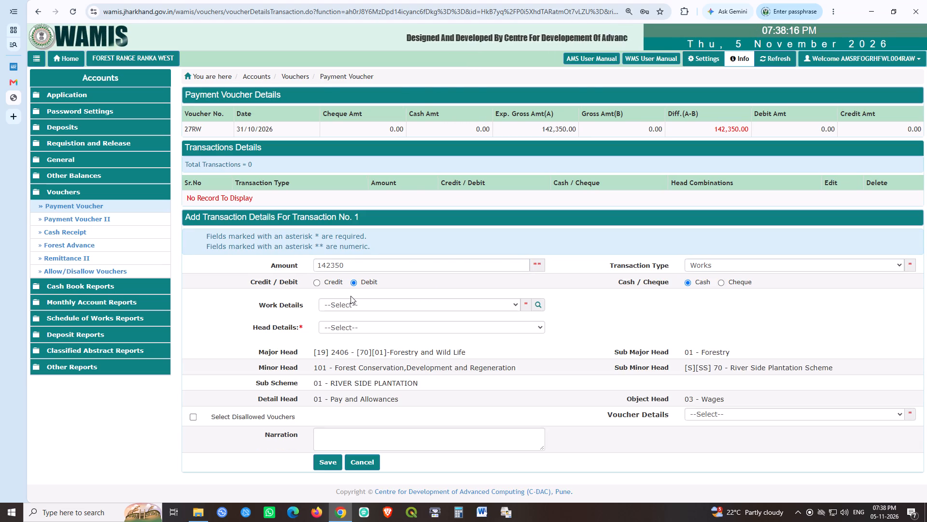
click(352, 299)
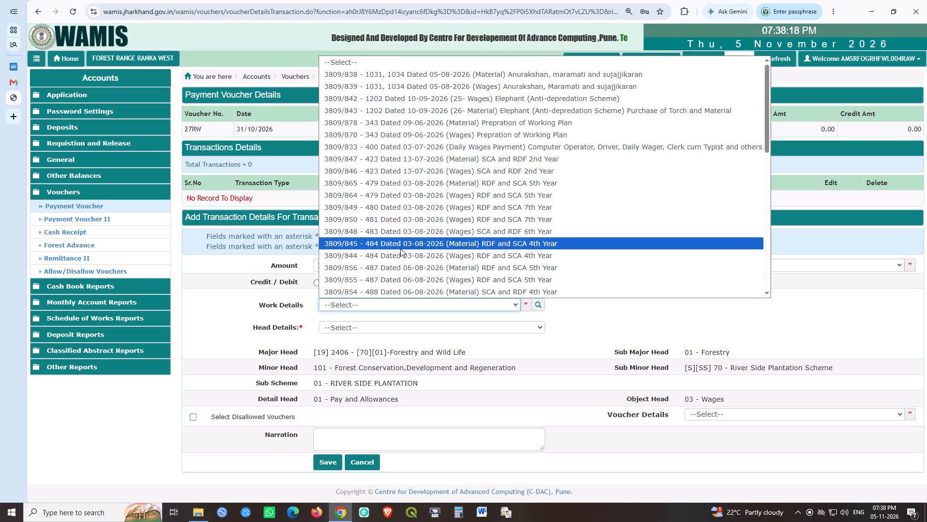
scroll(400, 248, down, 16)
scroll(400, 248, up, 1)
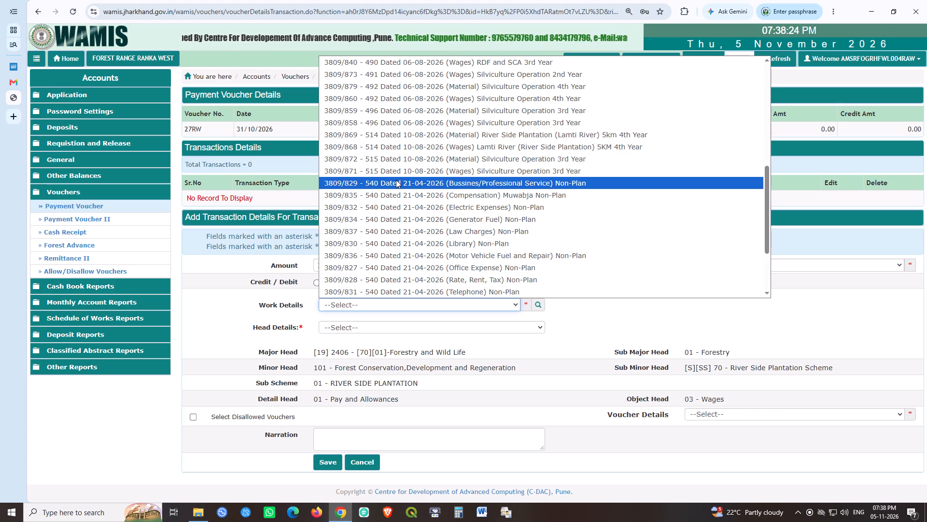
click(387, 95)
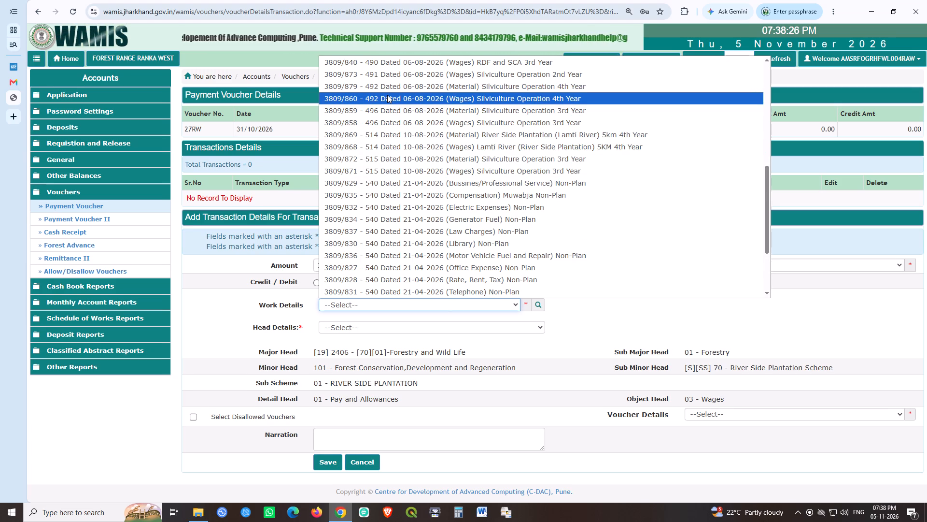
click(353, 327)
click(369, 350)
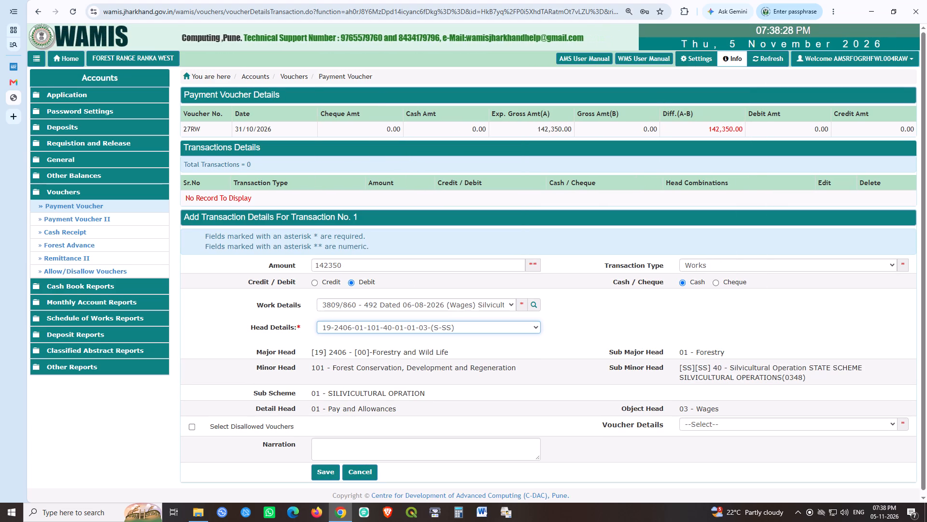
click(320, 468)
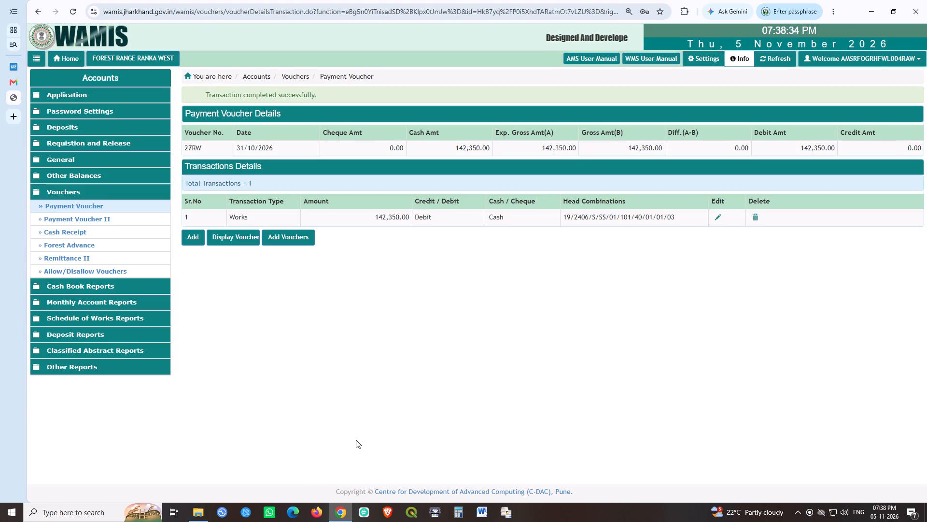
Create and save a new payment voucher numbered 39RW with an expected gross amount of 142350.
click(292, 236)
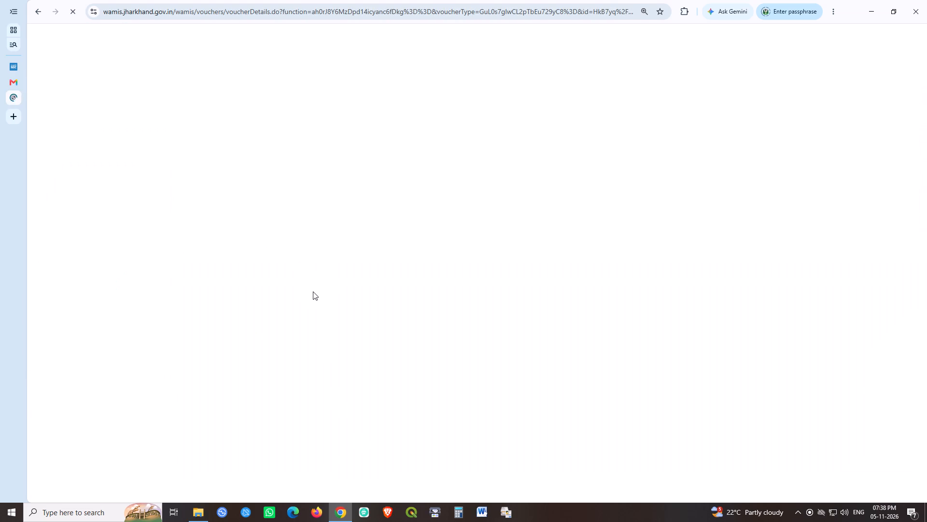
key(shift+Right)
key(shift+Right)
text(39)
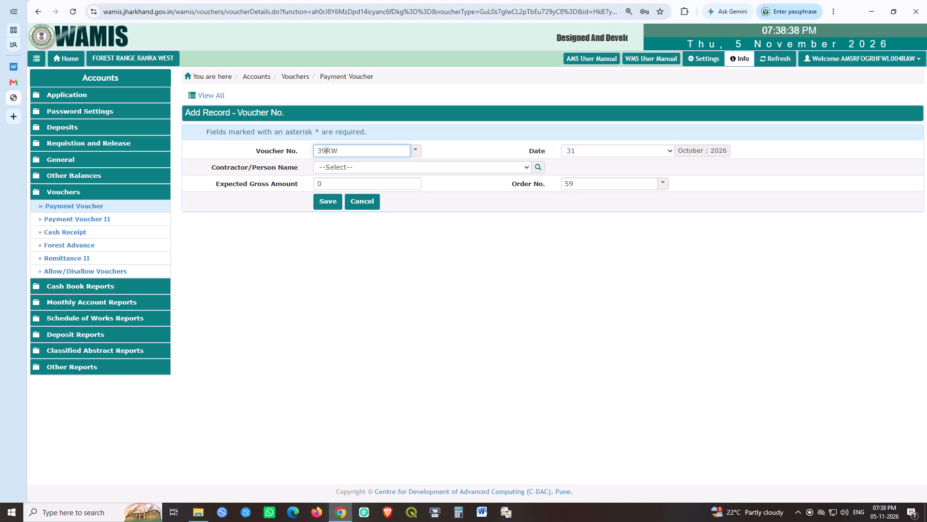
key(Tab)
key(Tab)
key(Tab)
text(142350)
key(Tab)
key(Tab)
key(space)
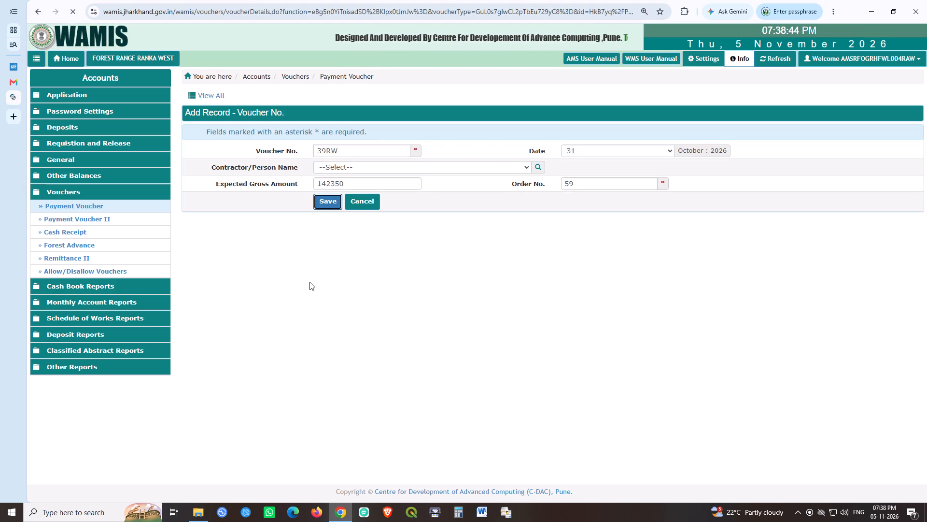
click(185, 219)
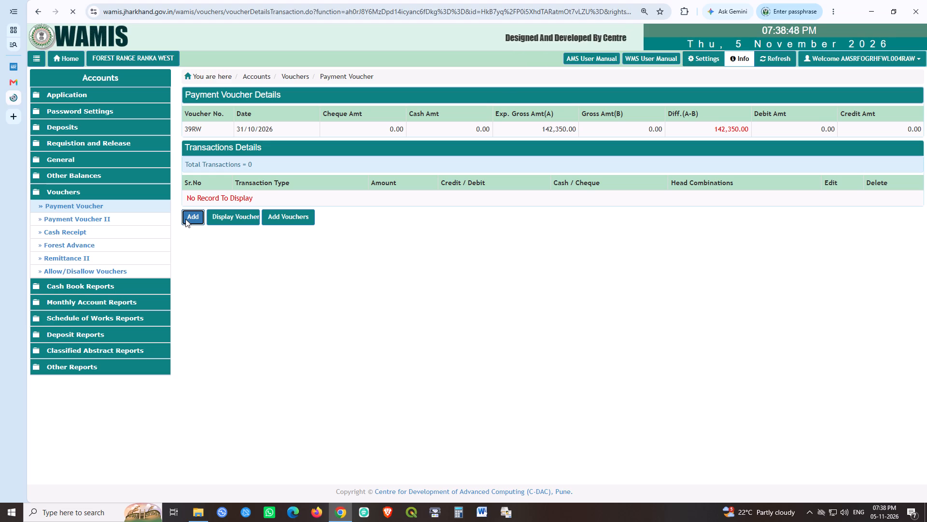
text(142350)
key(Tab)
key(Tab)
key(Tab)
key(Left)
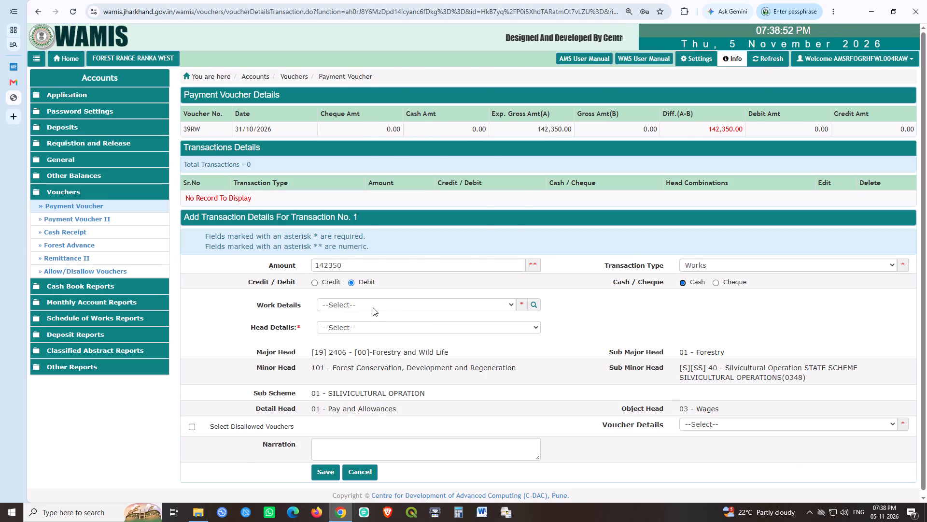
click(373, 307)
scroll(409, 216, down, 1)
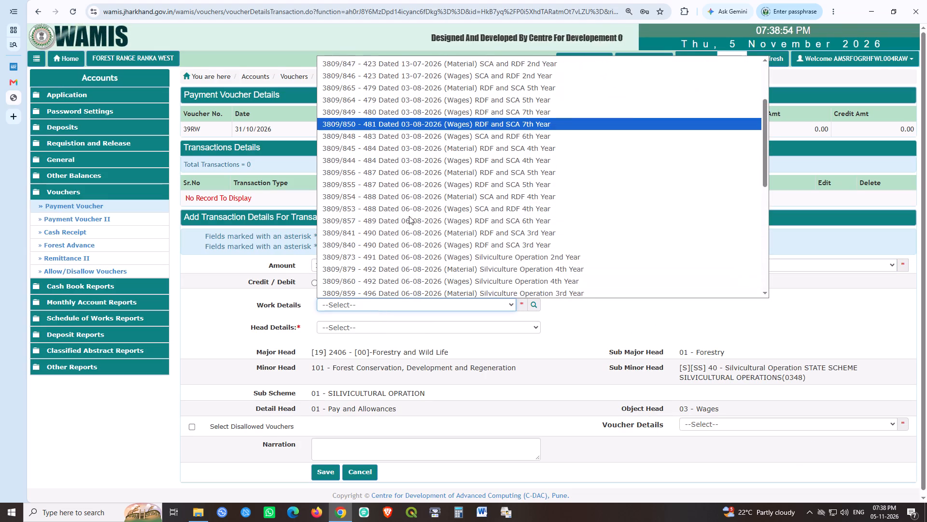
click(407, 279)
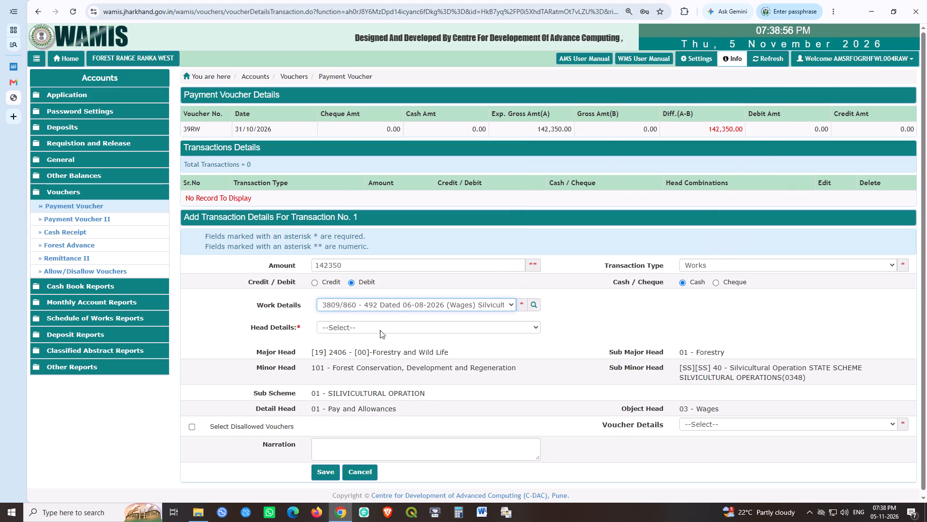
click(367, 330)
click(365, 352)
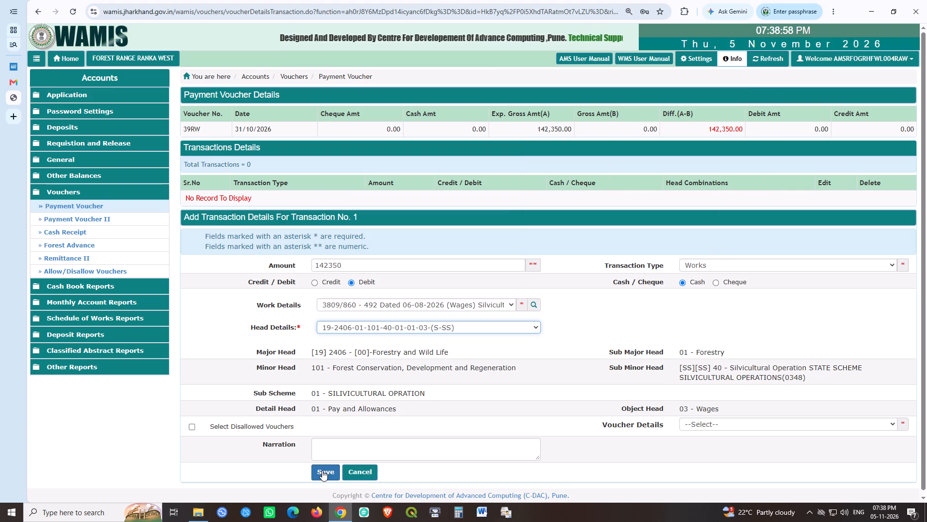
click(322, 470)
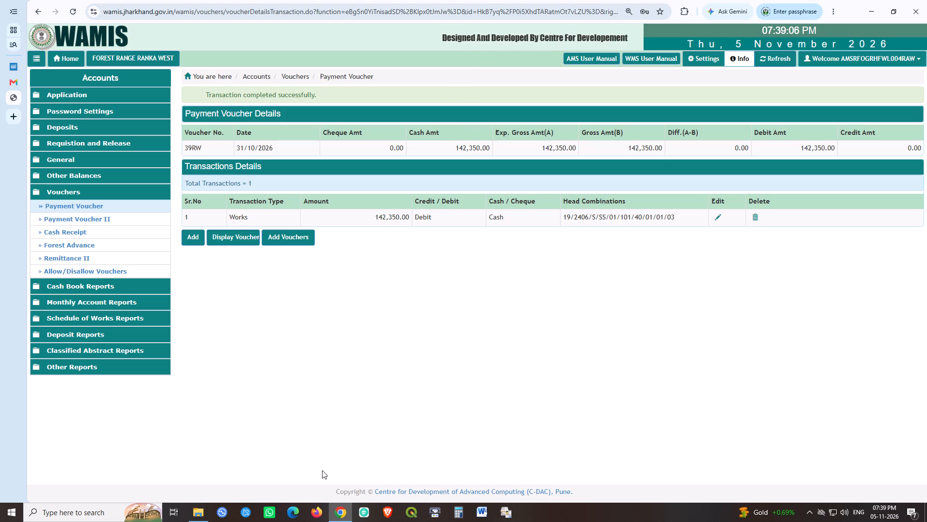
Create and save a new payment voucher numbered 50RW(P)1 with an expected gross amount of 10000.
click(296, 238)
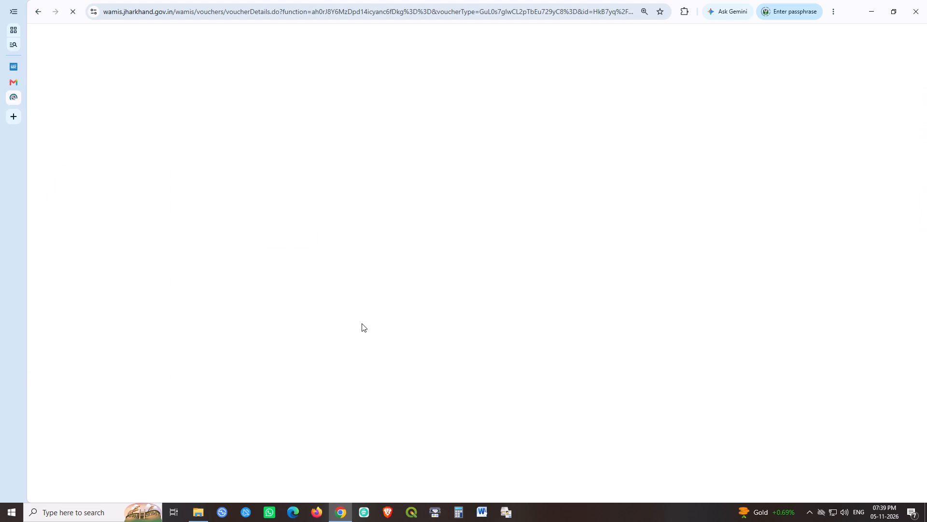
key(shift+Right)
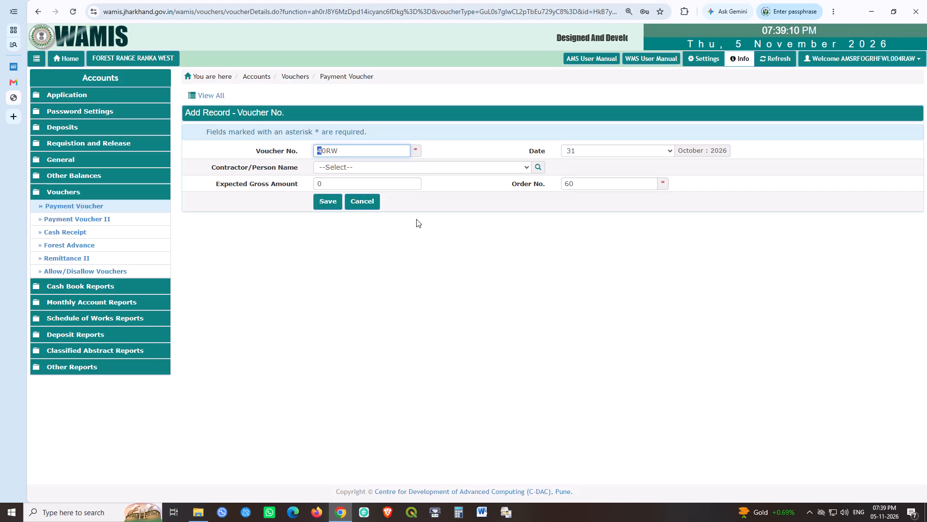
key(5)
key(Right)
key(Right)
key(Right)
key(Right)
key(shift+parenleft)
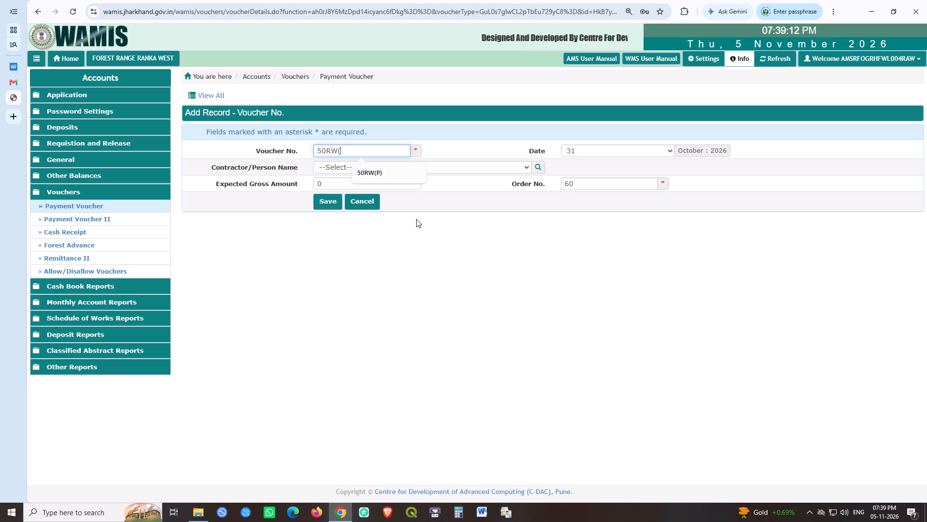
key(Down)
key(Return)
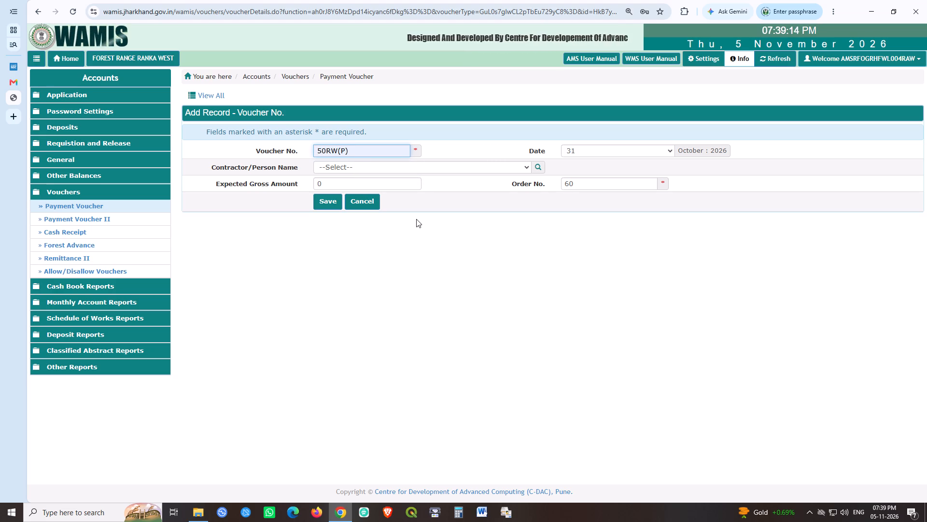
key(1)
key(Tab)
key(Tab)
key(Tab)
text(10000)
key(Tab)
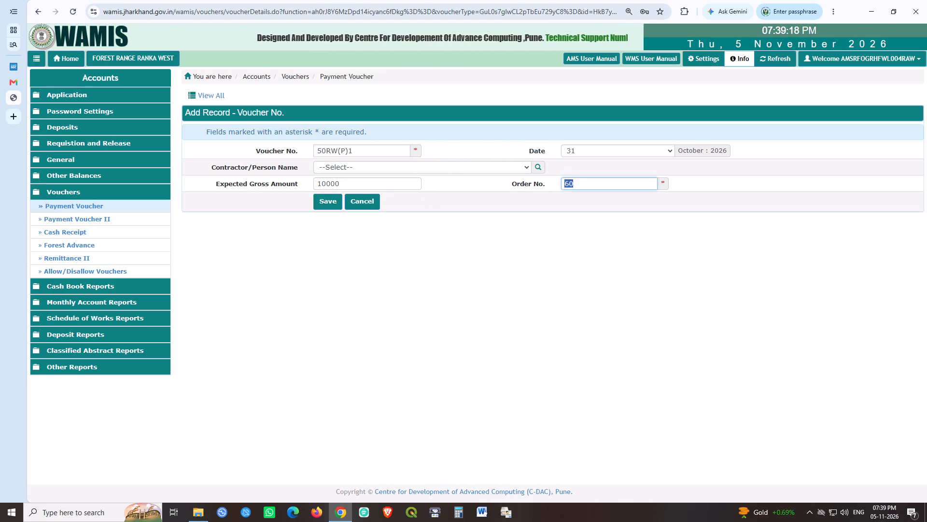
key(Tab)
key(space)
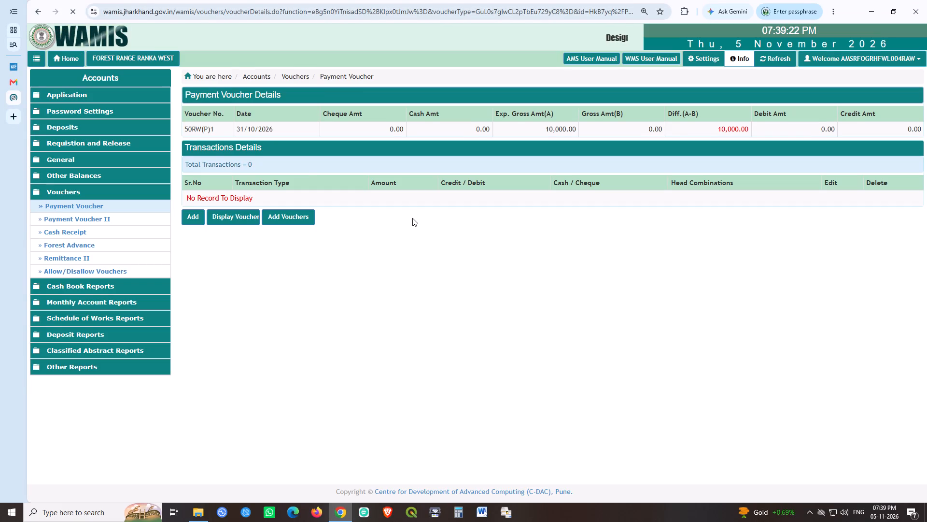
click(191, 214)
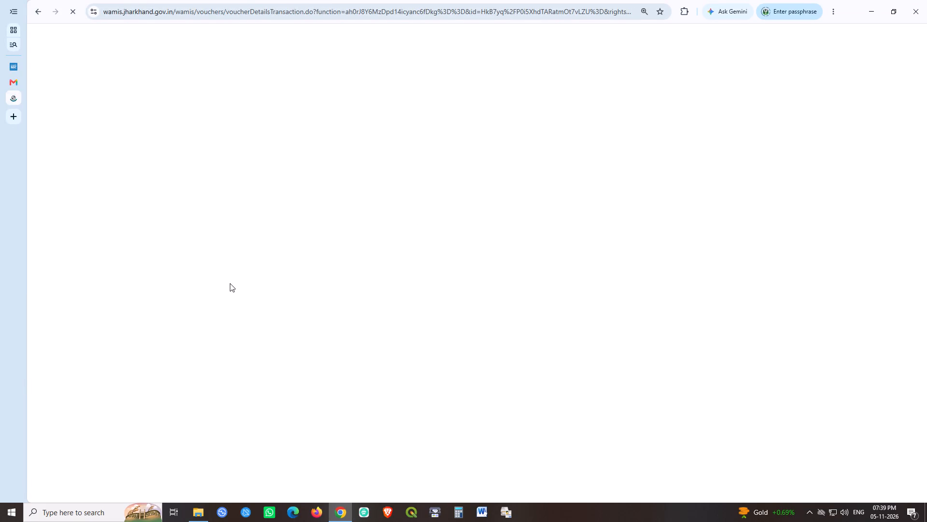
text(10000)
key(Tab)
key(Tab)
key(Tab)
key(Left)
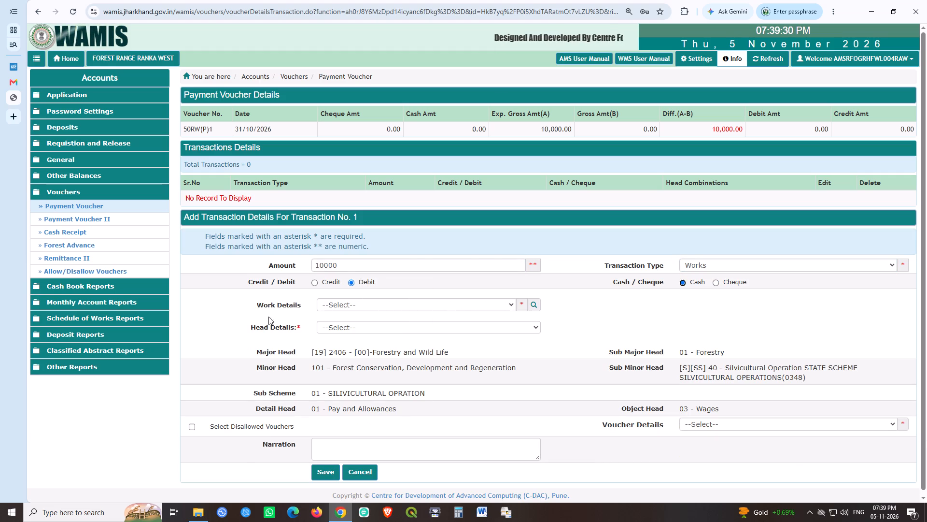
click(354, 303)
scroll(433, 228, down, 10)
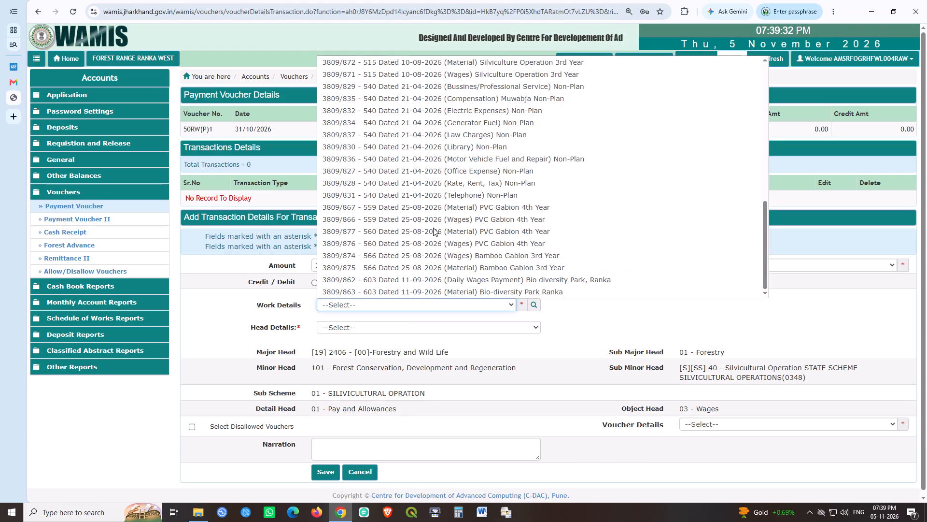
scroll(433, 228, up, 2)
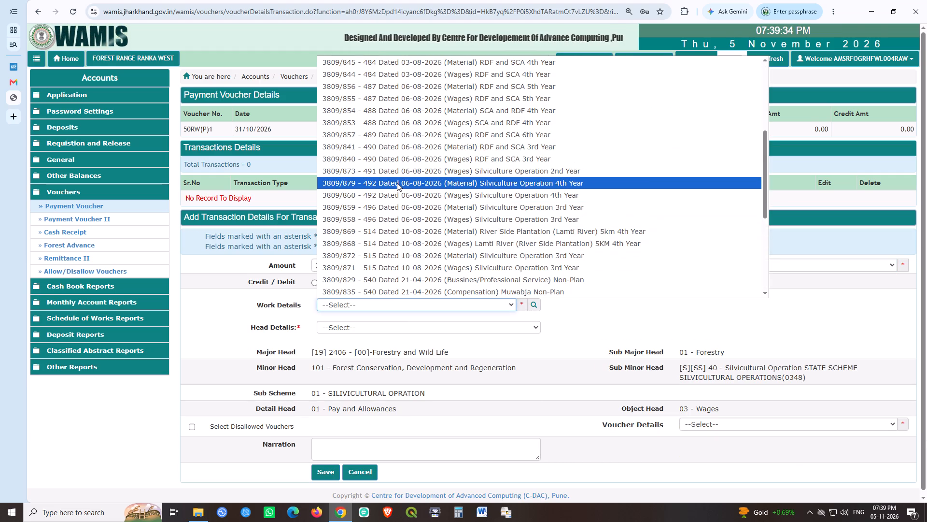
click(397, 182)
click(363, 326)
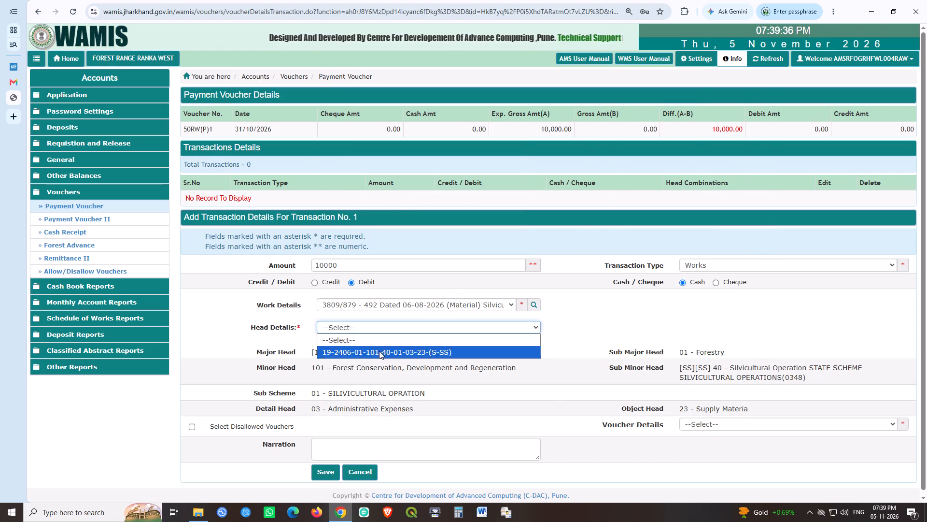
click(379, 351)
click(324, 473)
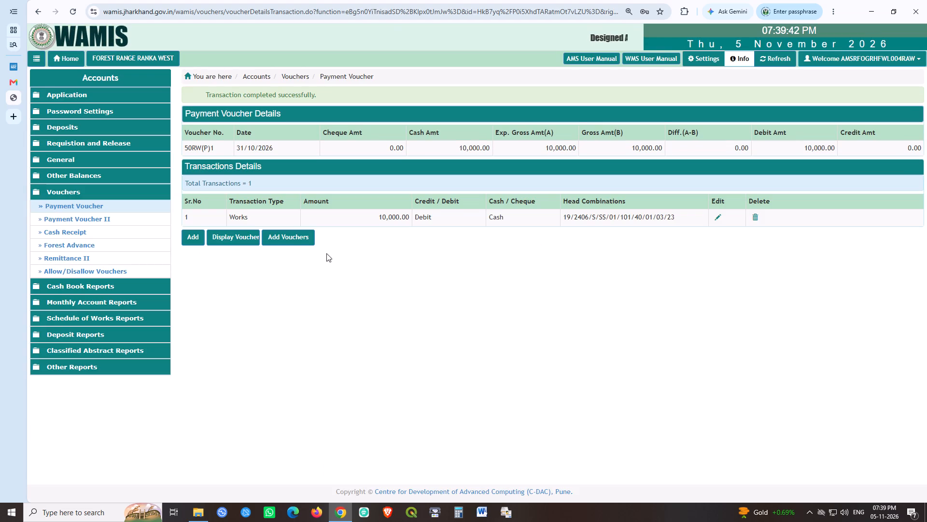
Create and save a new payment voucher numbered 50RW(P)2 with an expected gross amount of 10000.
click(290, 240)
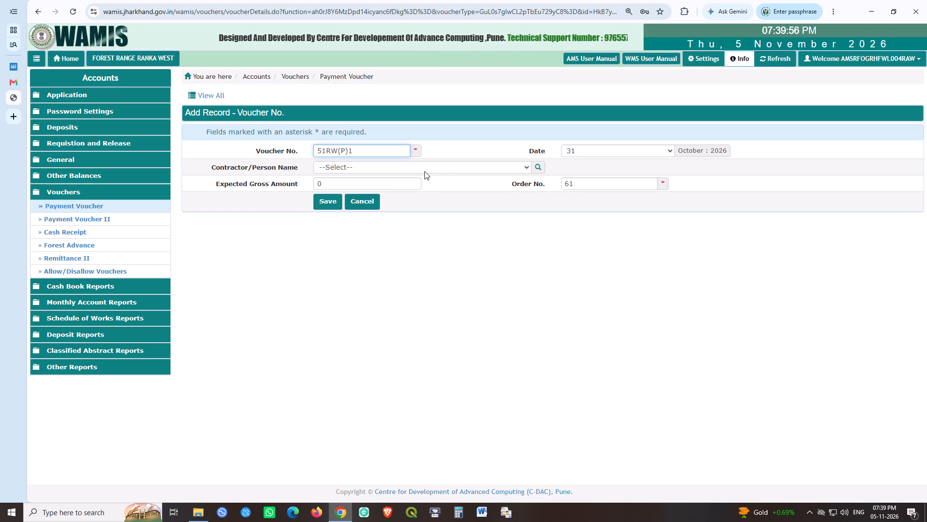
key(Right)
key(shift+Right)
key(0)
key(Right)
key(Right)
key(Right)
key(Right)
key(Right)
key(Right)
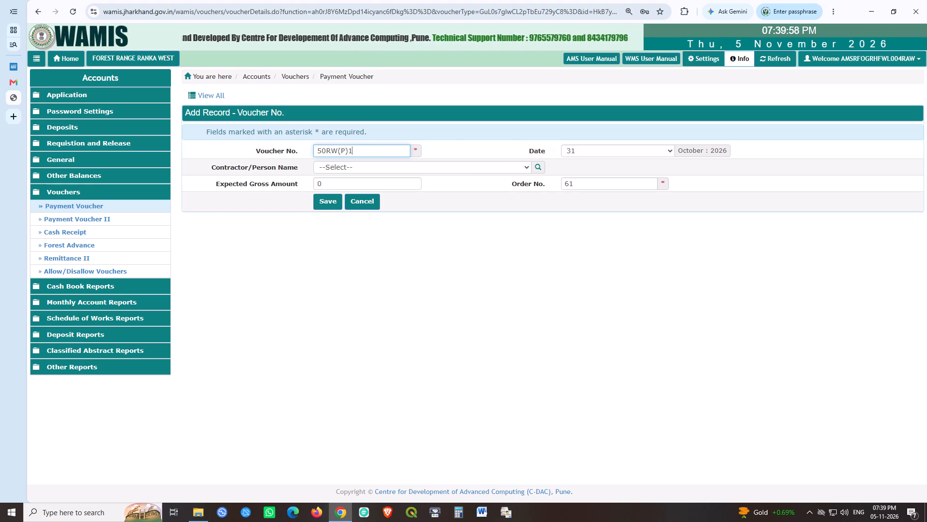
key(shift+Left)
key(2)
key(Tab)
key(Tab)
key(Tab)
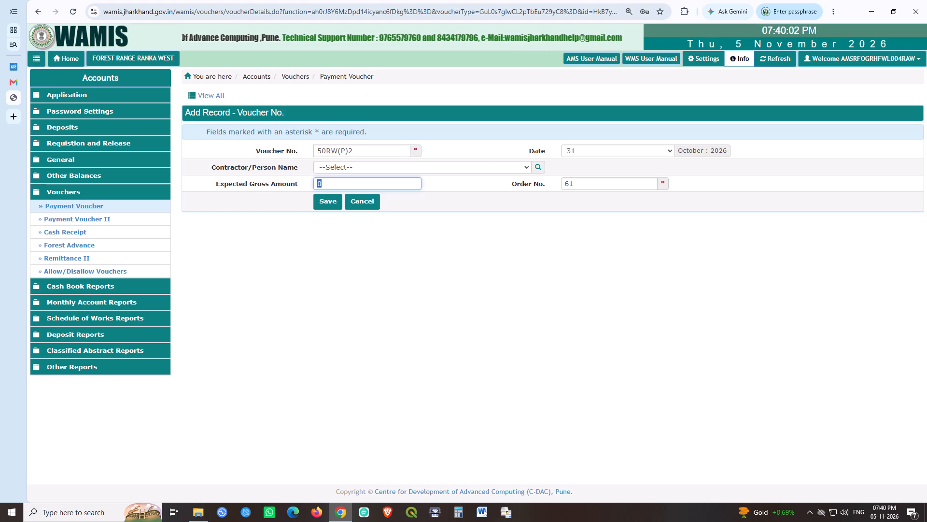
text(10000)
key(Tab)
key(Tab)
key(space)
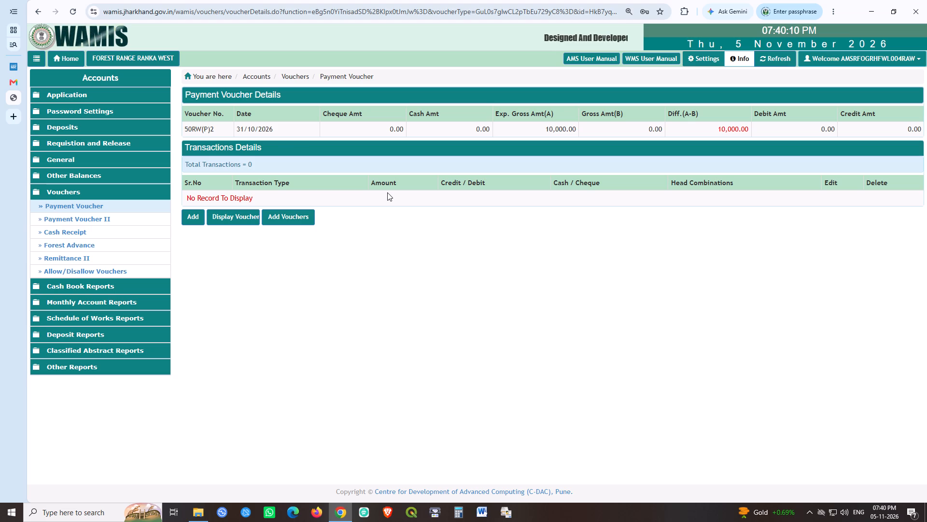
click(198, 216)
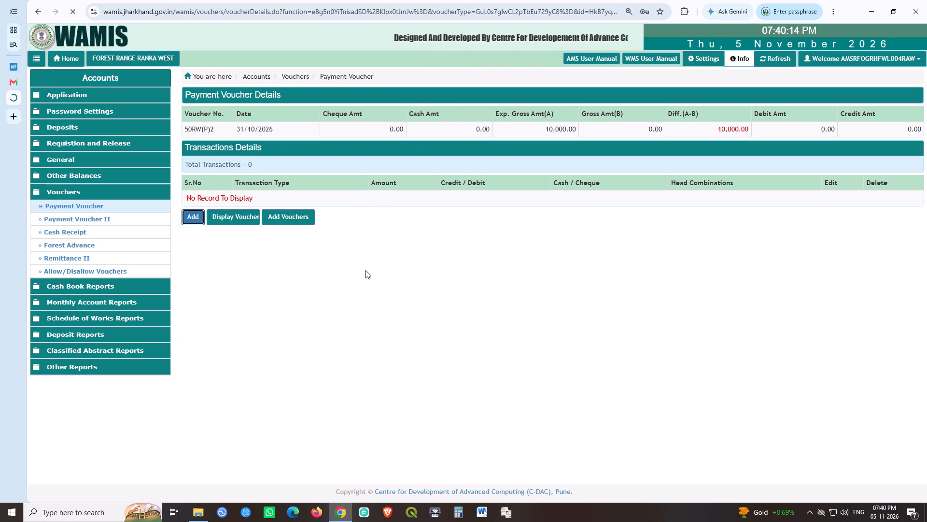
text(10000)
key(Tab)
key(Tab)
key(Tab)
key(Left)
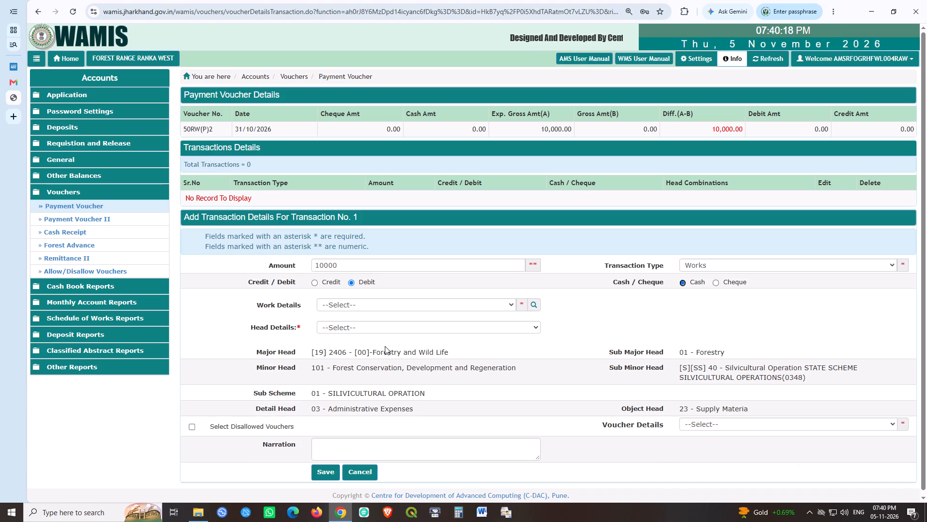
click(352, 307)
scroll(381, 244, down, 3)
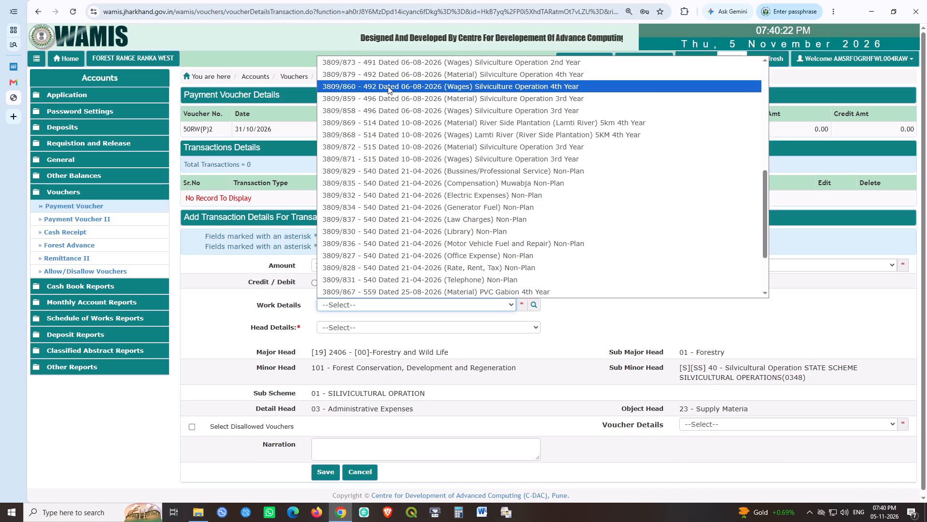
click(396, 76)
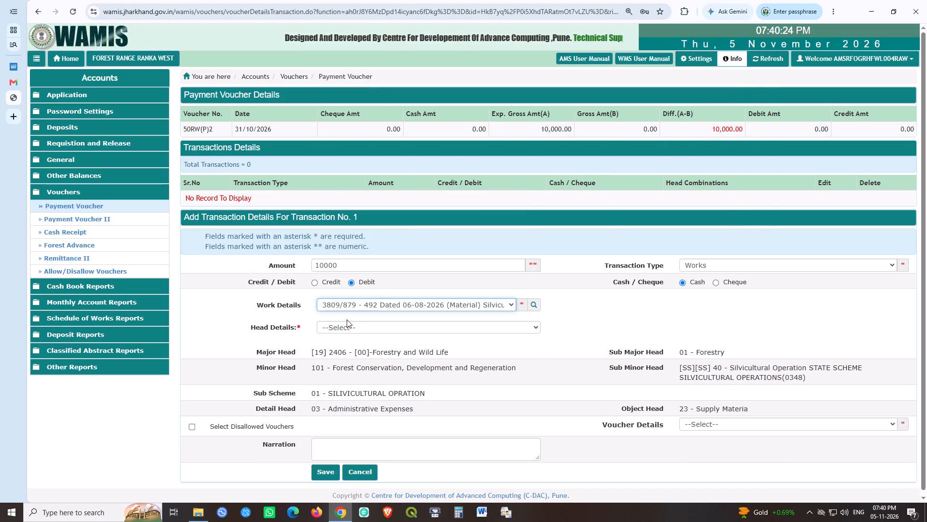
click(342, 324)
click(365, 351)
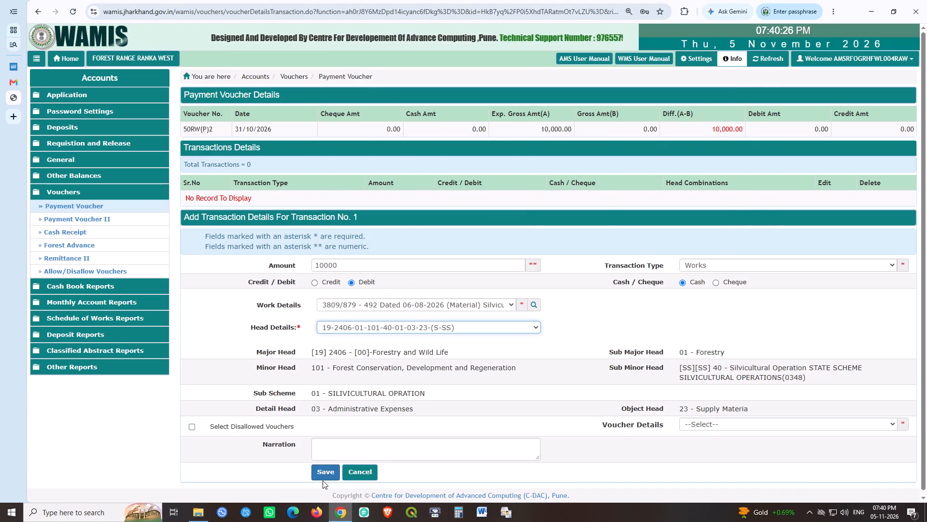
click(323, 481)
click(325, 475)
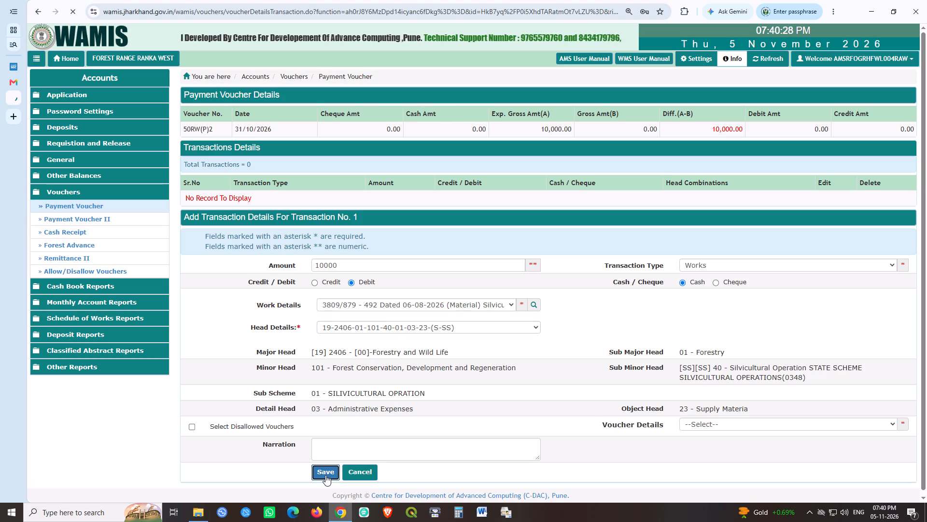
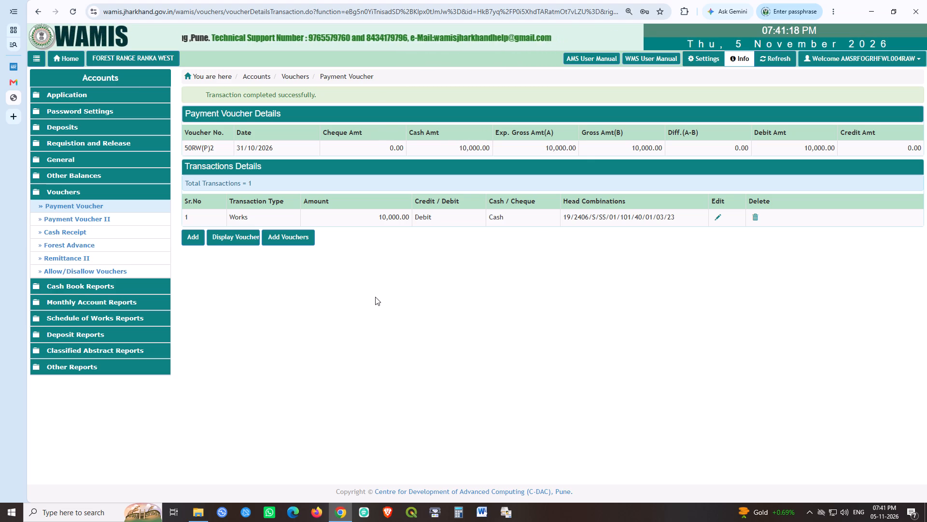
Create and save a new payment voucher numbered 6RW with an expected gross amount of 152036.
click(292, 236)
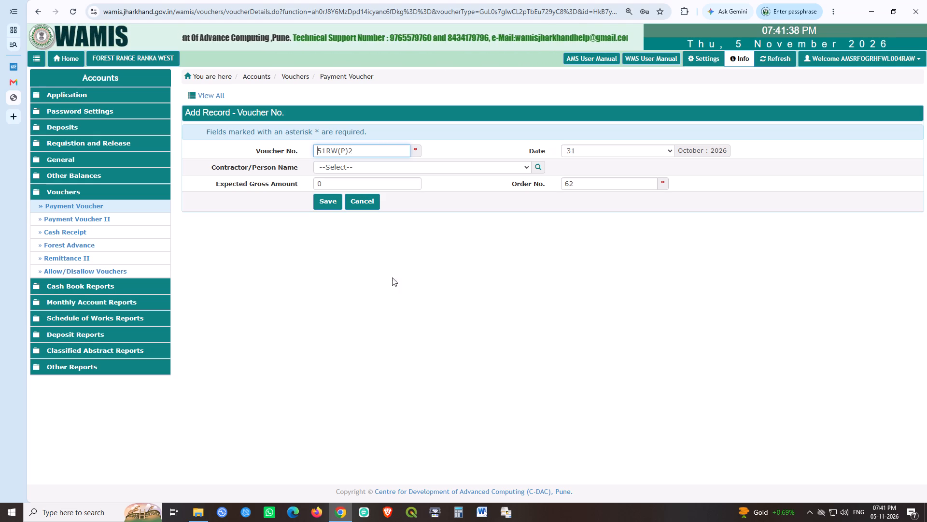
key(shift+Right)
key(shift+Right)
key(6)
key(Right)
key(Right)
key(Right)
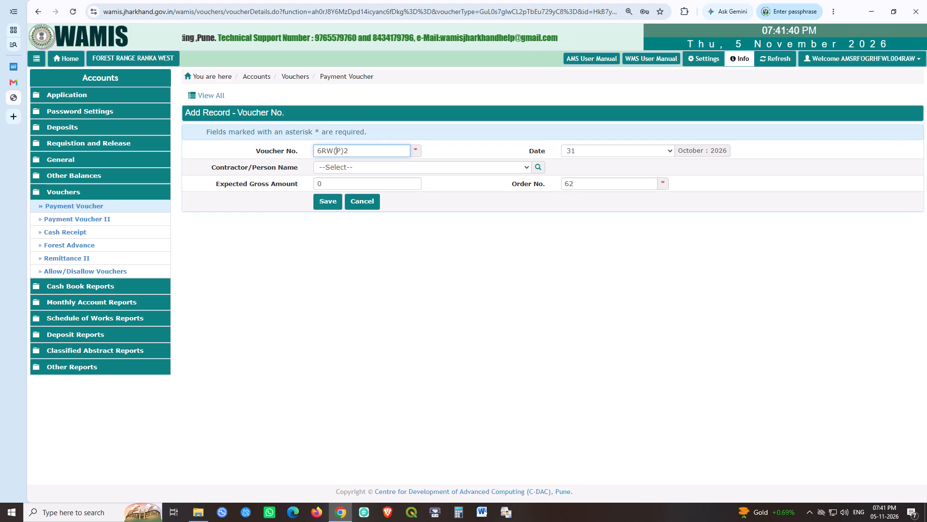
key(Left)
key(shift+Right)
key(shift+Right)
key(shift+Right)
key(shift+Right)
key(shift+Right)
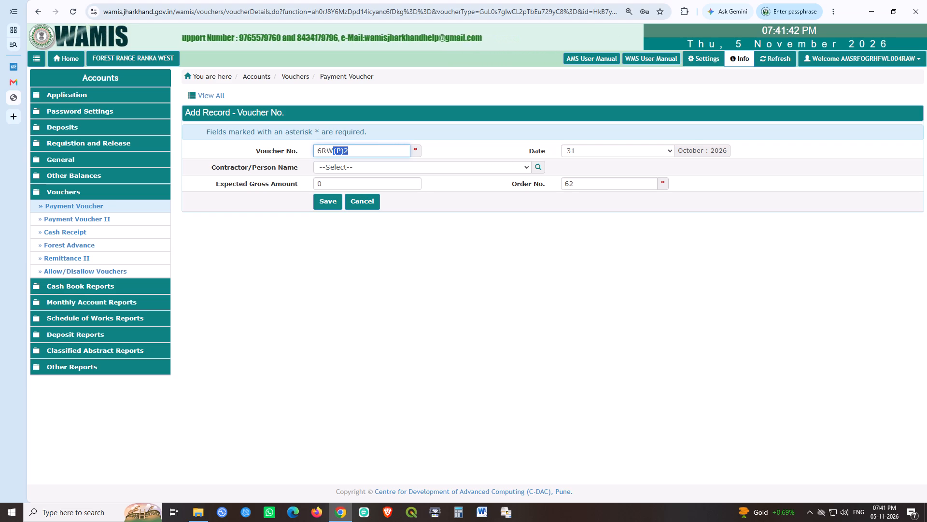
key(Delete)
key(Tab)
key(Tab)
key(Tab)
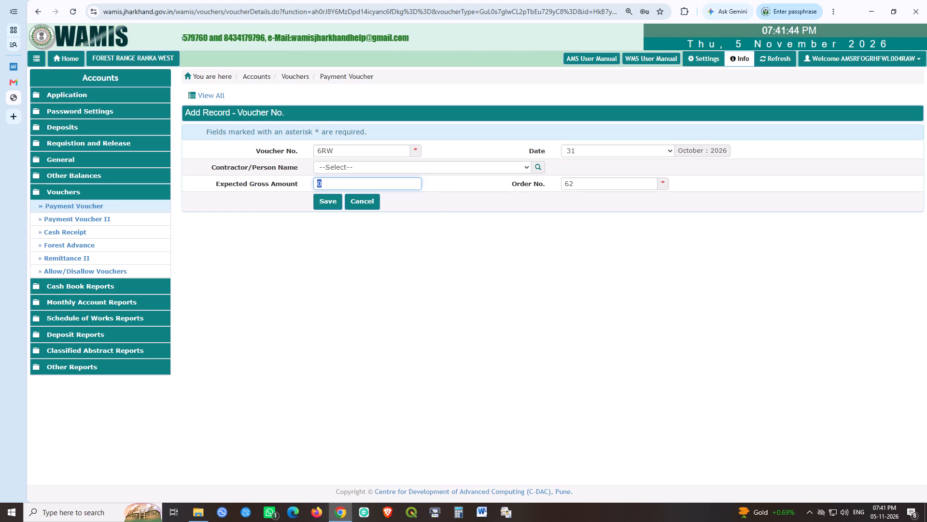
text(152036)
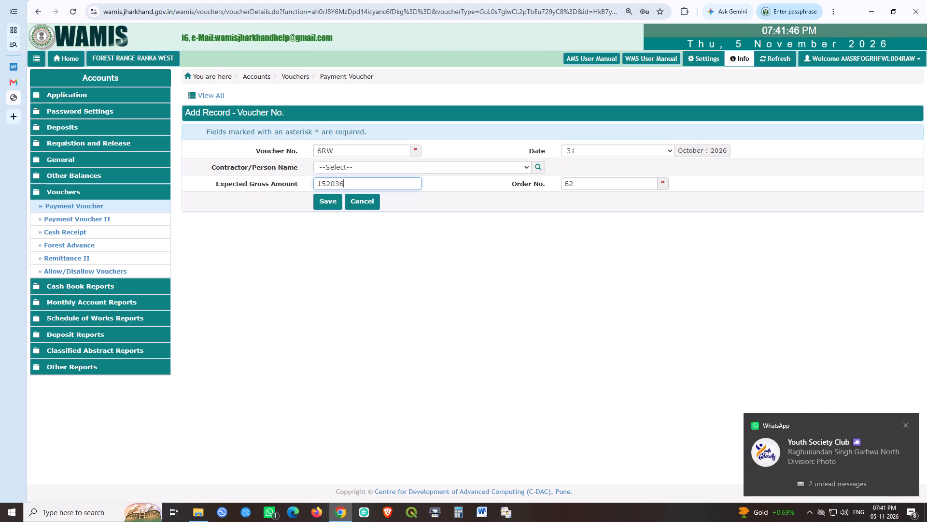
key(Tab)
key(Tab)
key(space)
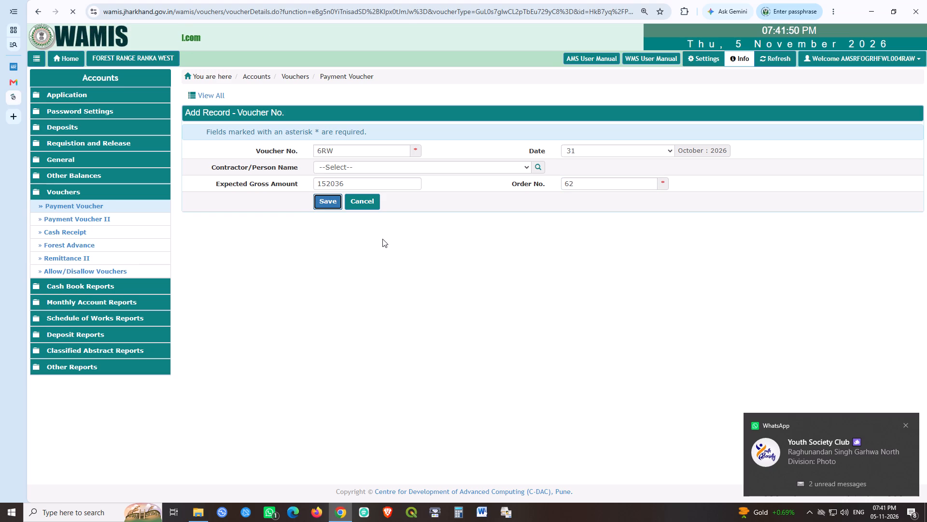
click(196, 210)
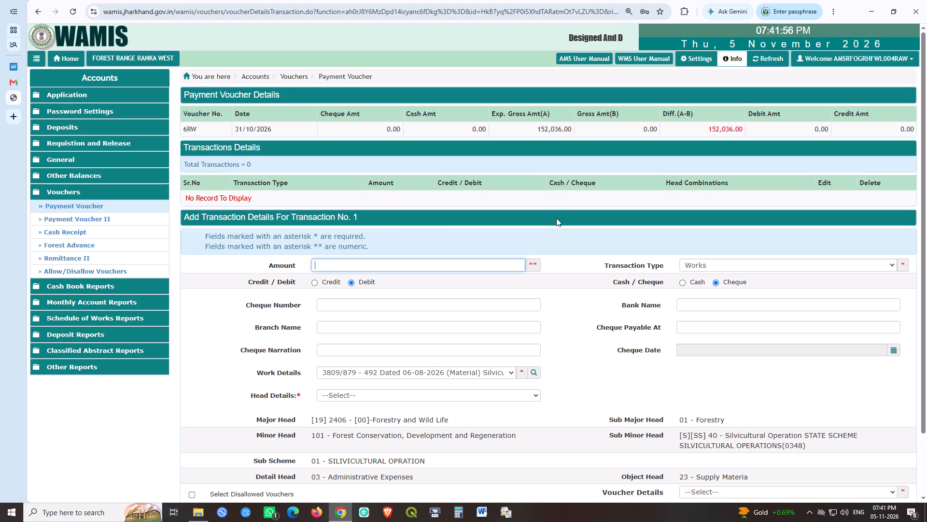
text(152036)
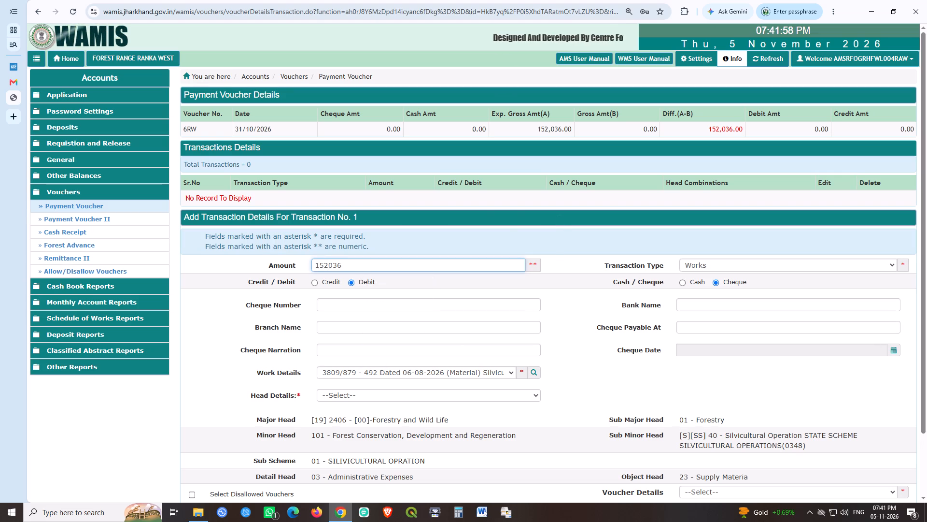
click(686, 283)
click(397, 304)
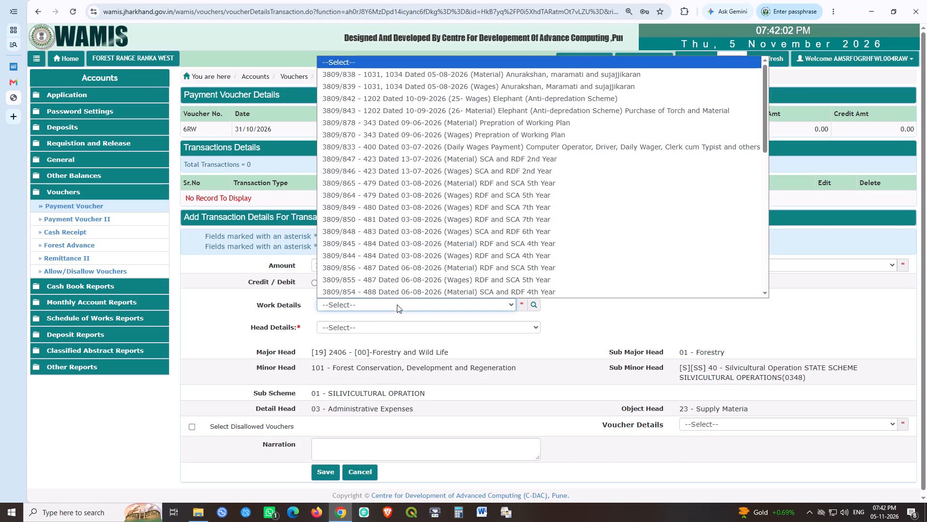
click(383, 138)
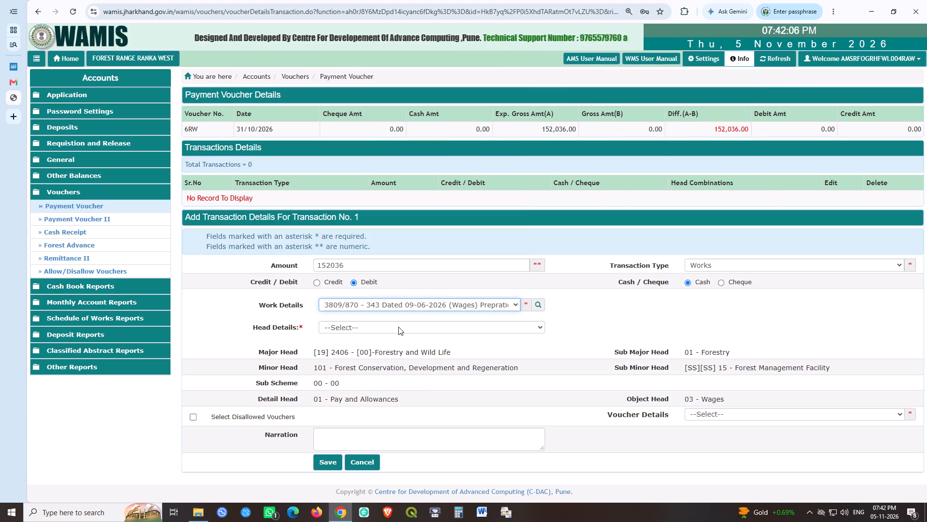
click(396, 328)
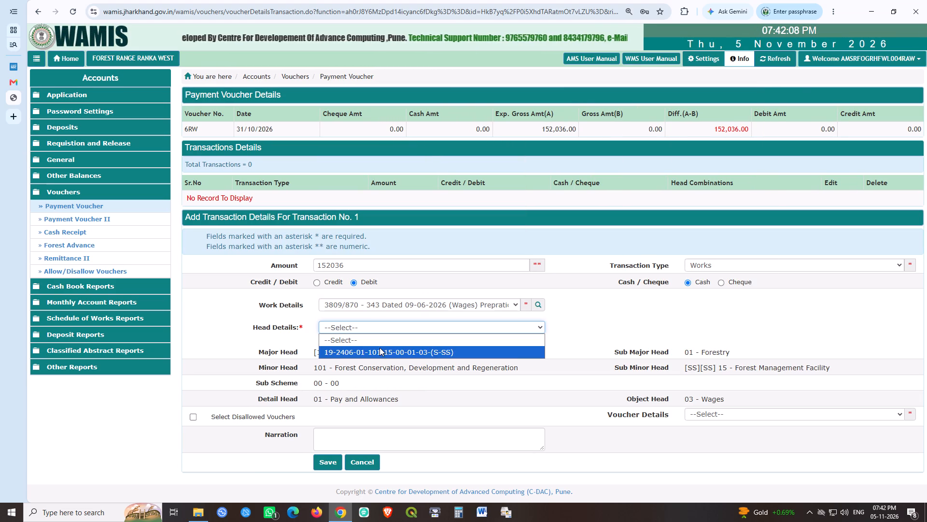
click(379, 348)
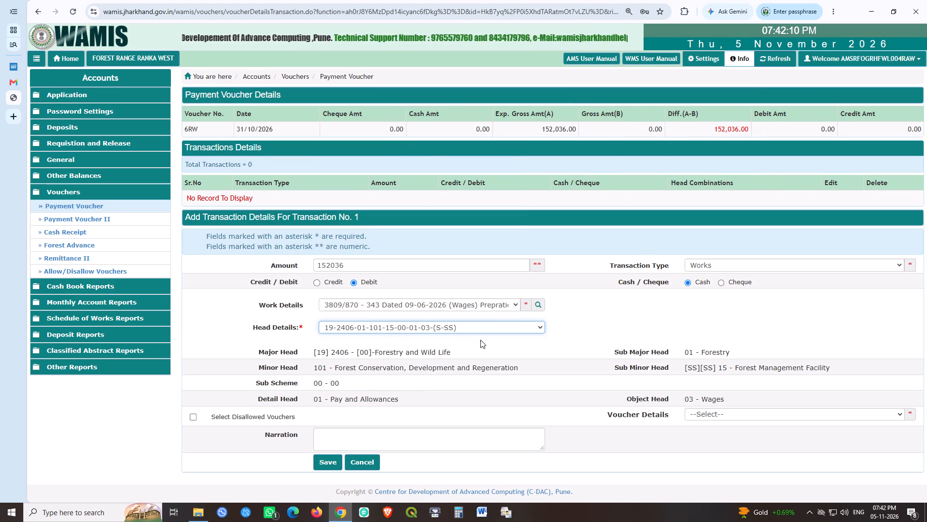
click(543, 349)
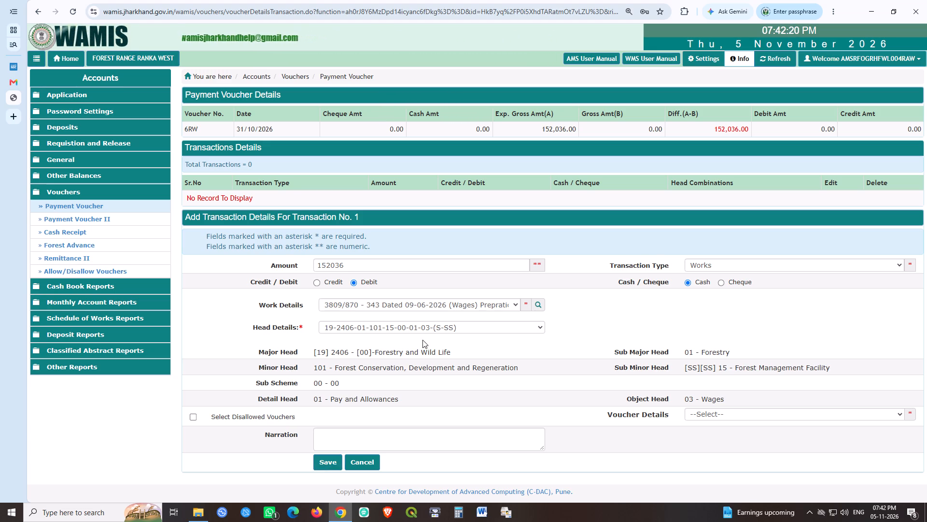
click(334, 459)
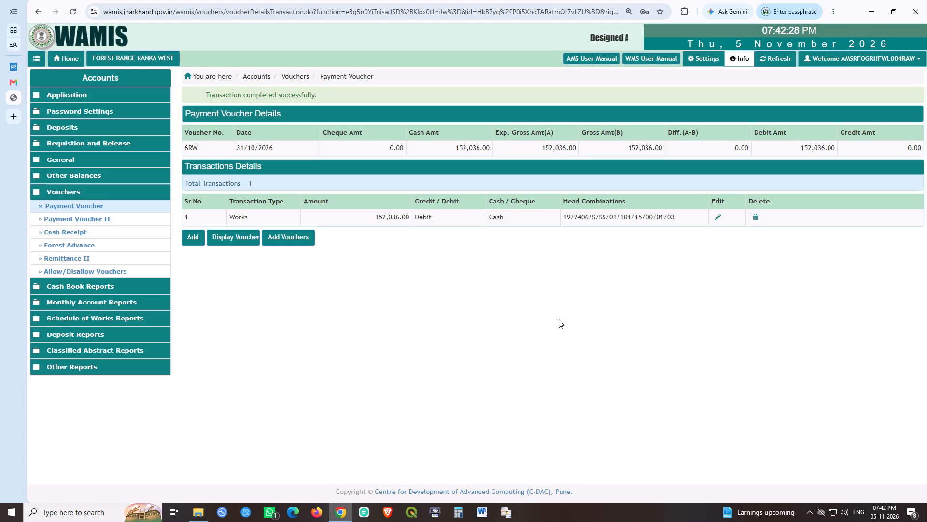
Create and save a new payment voucher numbered 35RW with an expected gross amount of 35331.
click(299, 237)
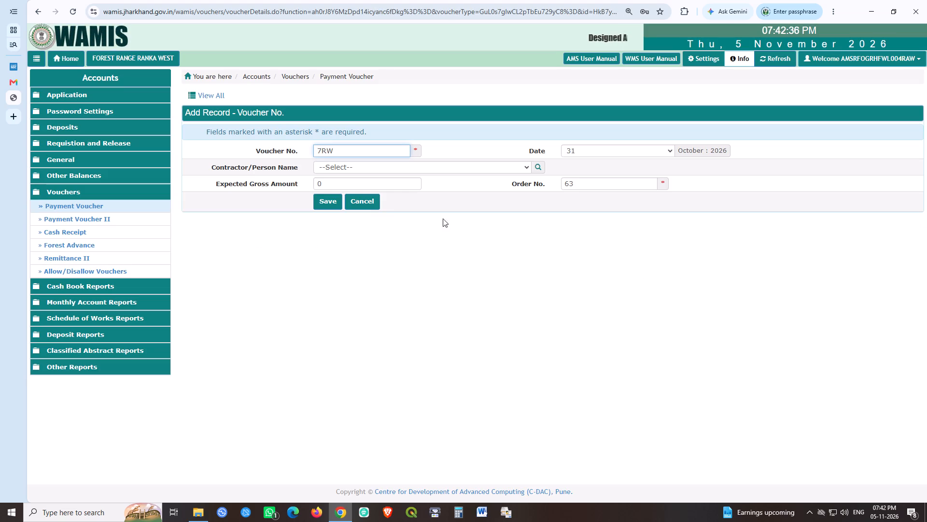
key(shift+Right)
key(shift+Right)
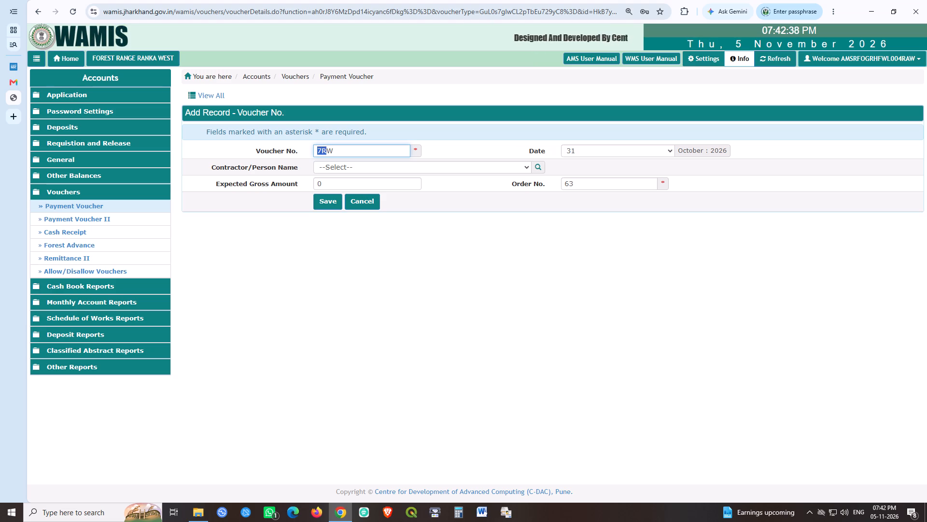
key(shift+Left)
text(35)
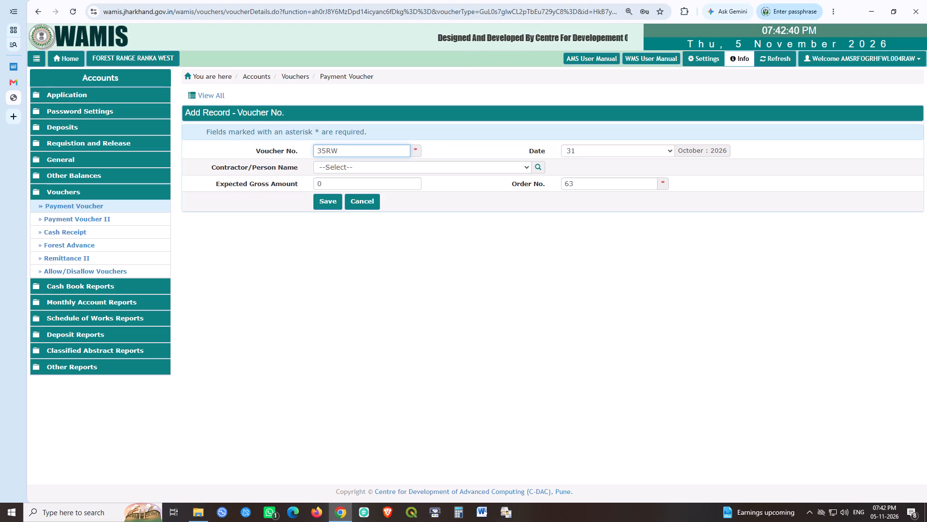
key(Right)
key(Right)
key(Tab)
key(Tab)
key(Tab)
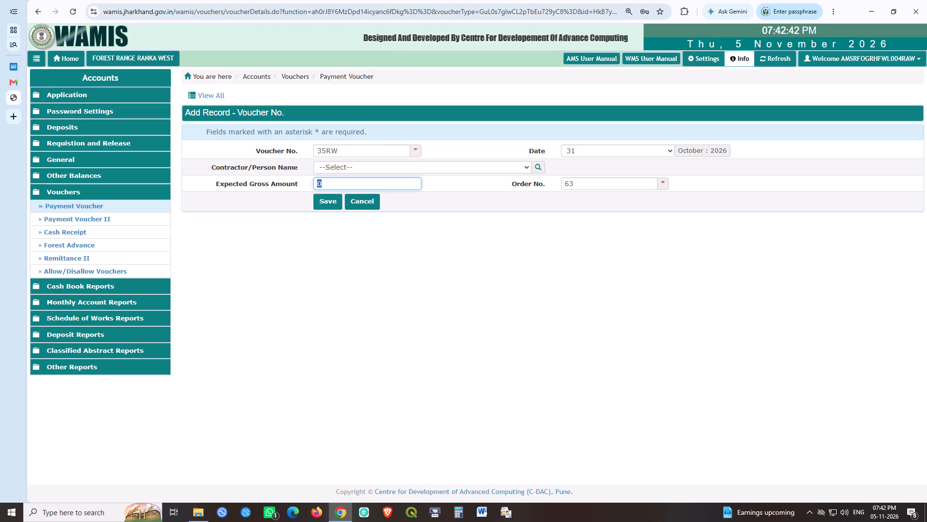
key(5)
key(BackSpace)
text(35)
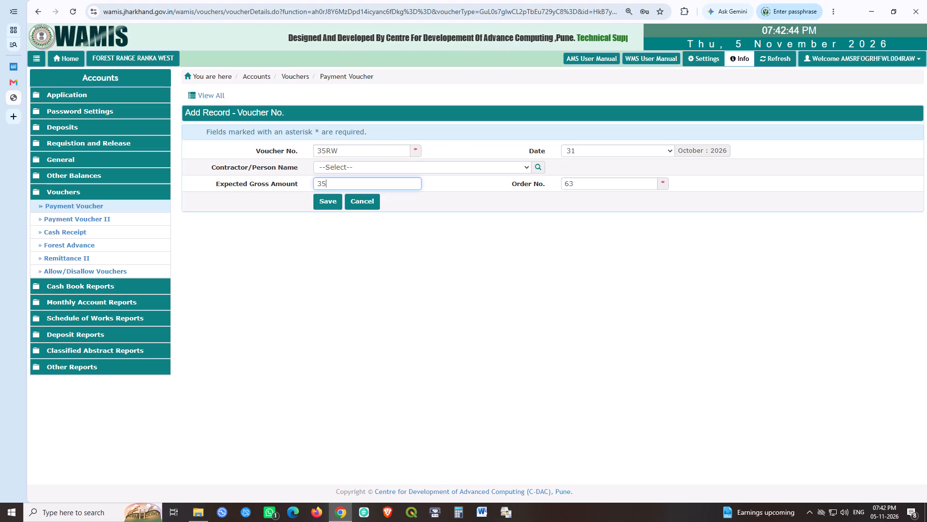
text(331)
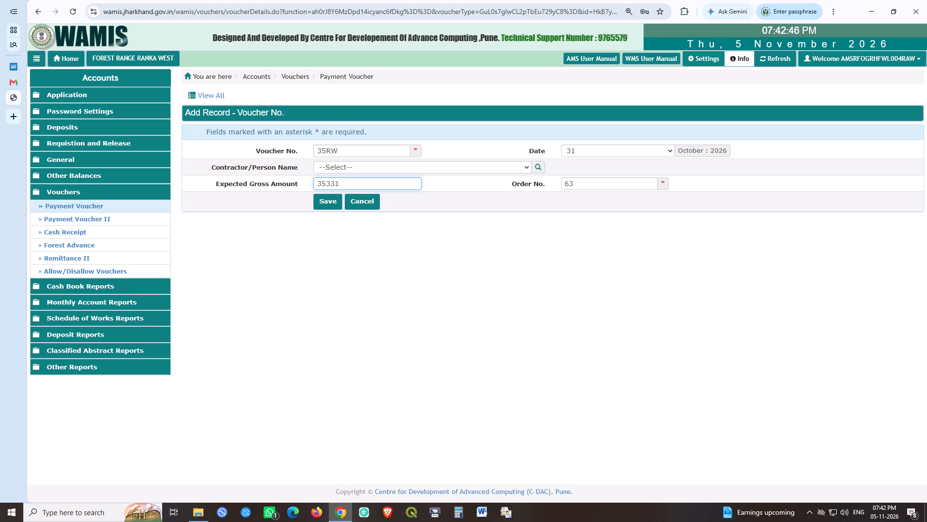
key(Tab)
key(Tab)
key(space)
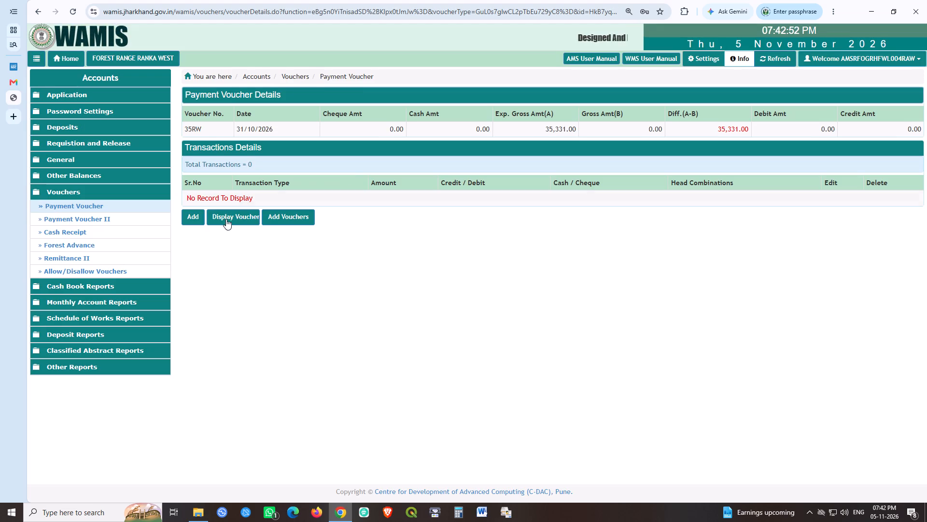
click(186, 215)
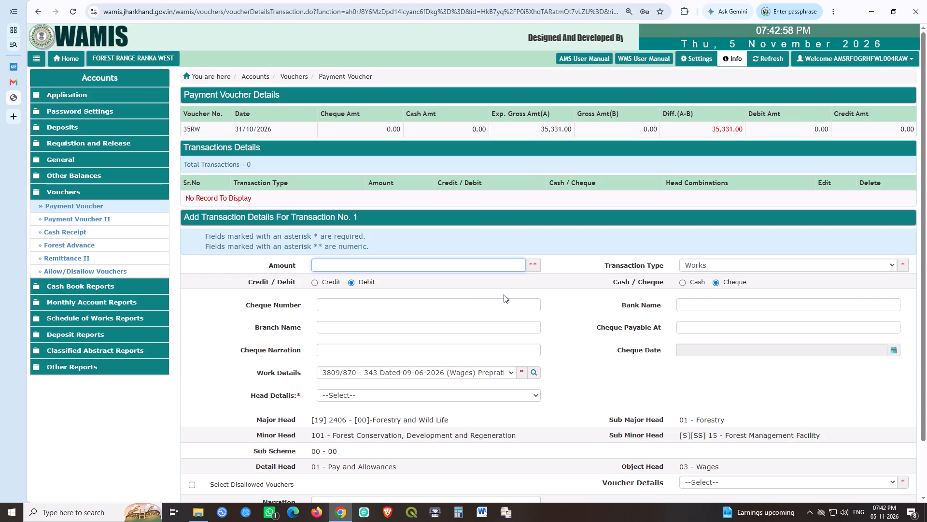
text(35331)
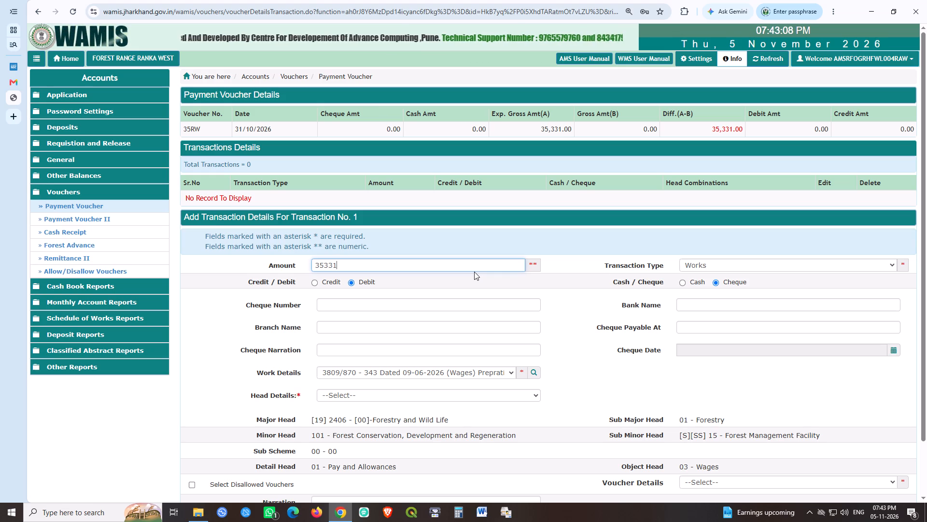
key(Tab)
key(Tab)
key(Tab)
key(Left)
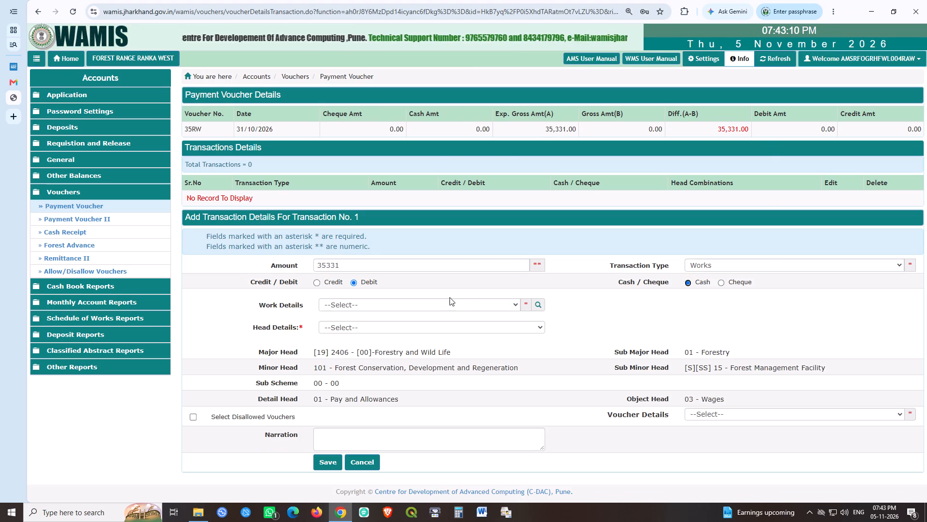
click(449, 310)
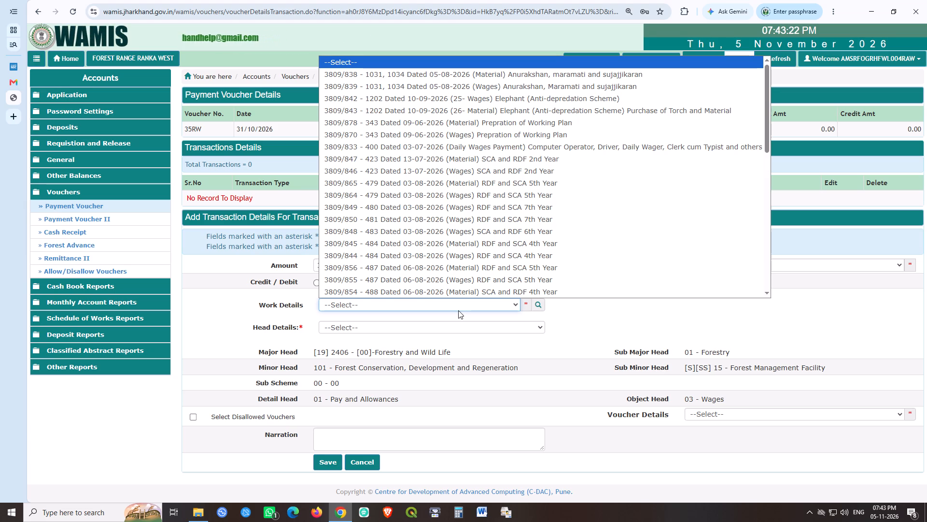
click(398, 135)
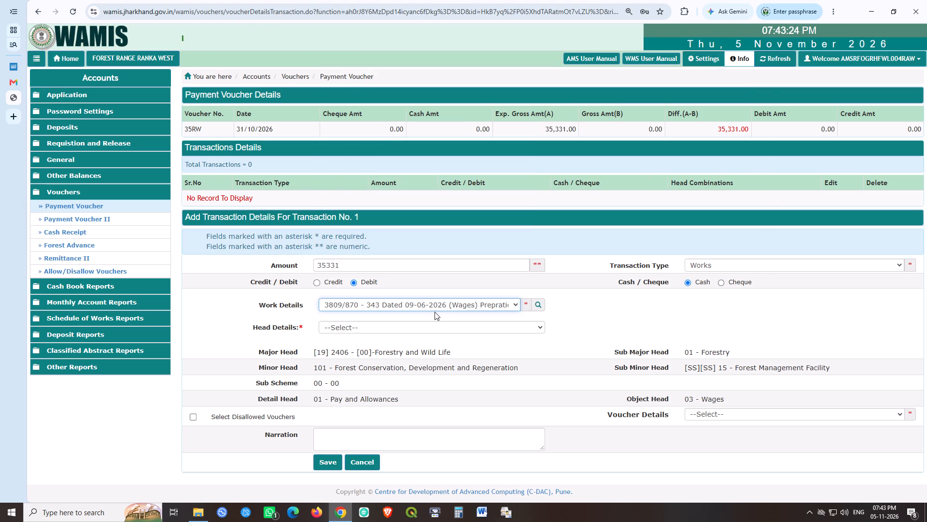
click(451, 305)
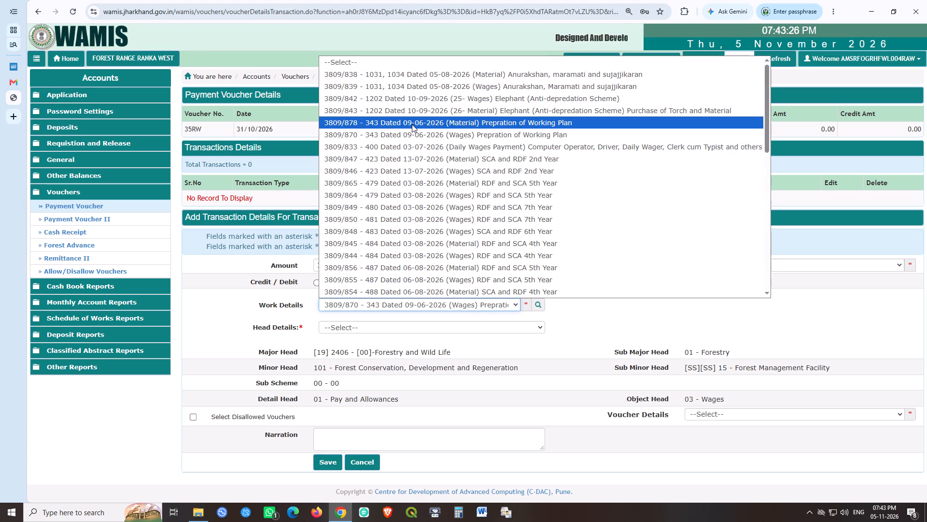
click(412, 124)
click(346, 328)
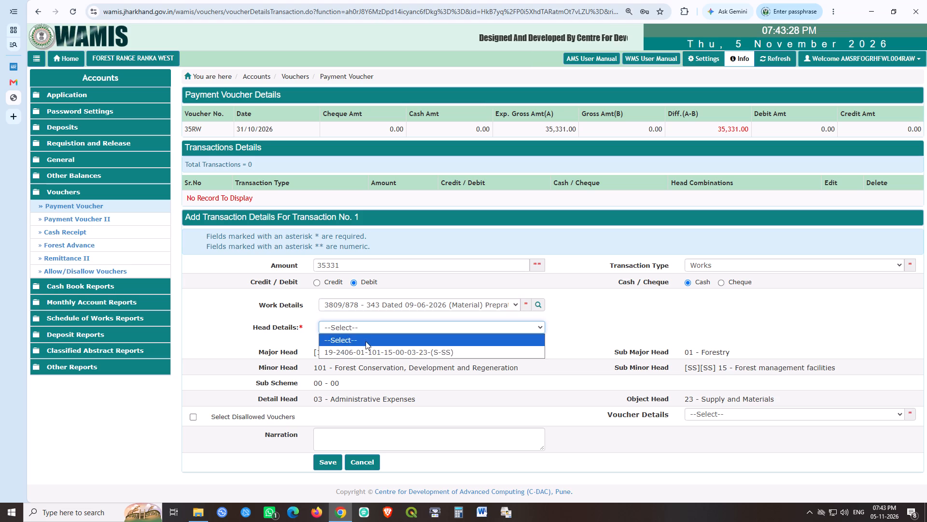
click(365, 351)
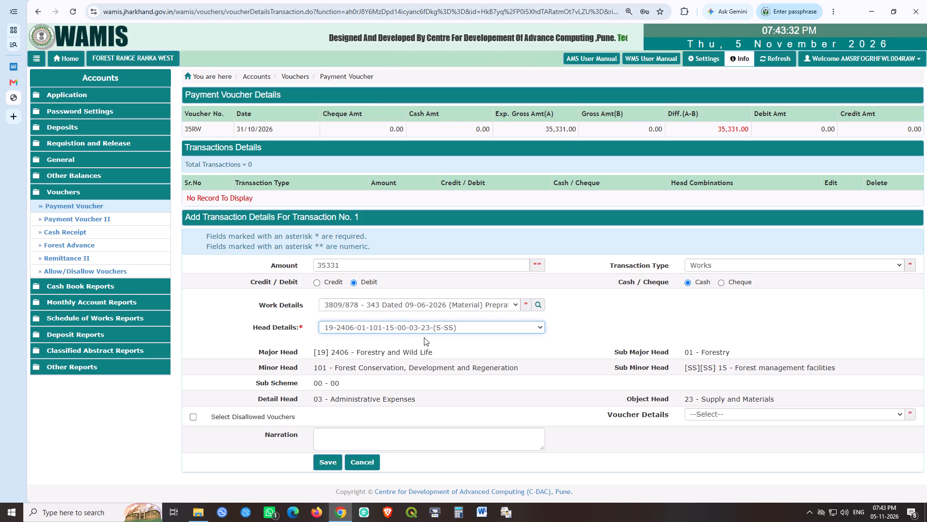
click(317, 458)
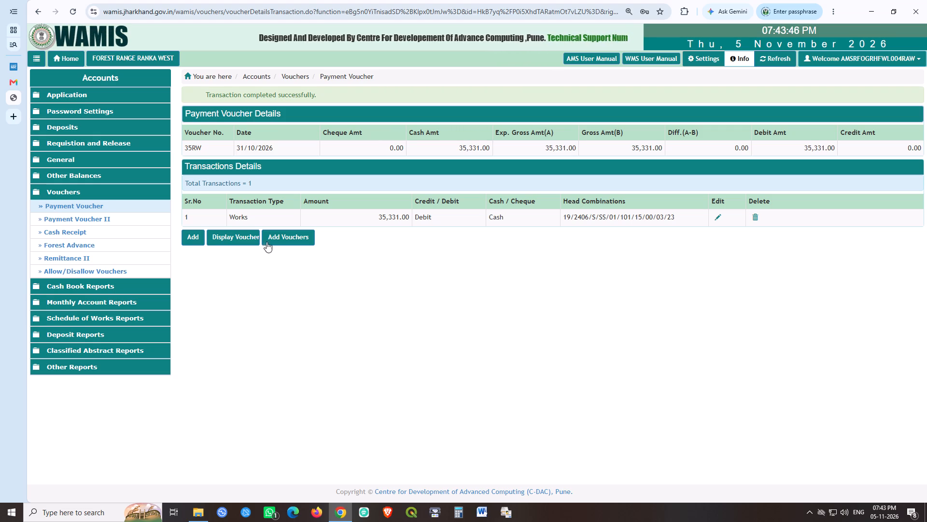
Display the payment voucher list and review the entered October 2026 vouchers page by page through page 4.
click(252, 237)
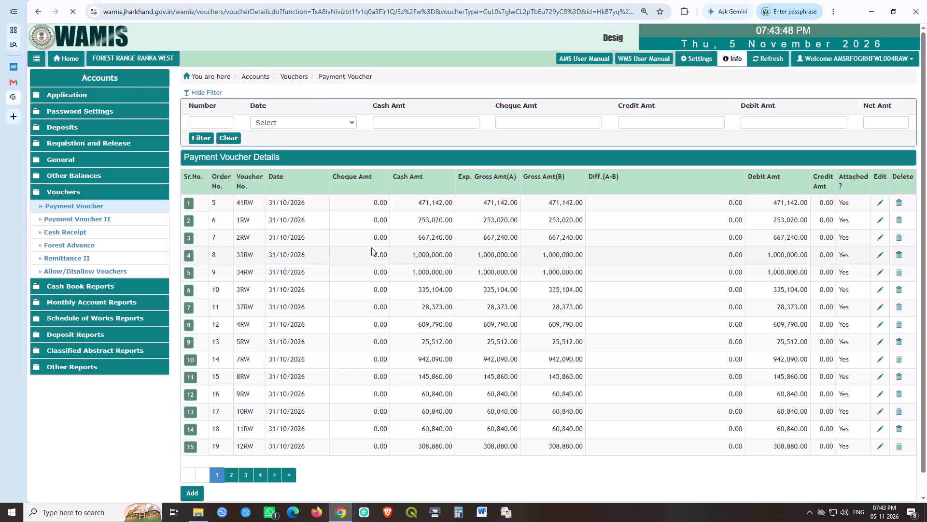
click(233, 480)
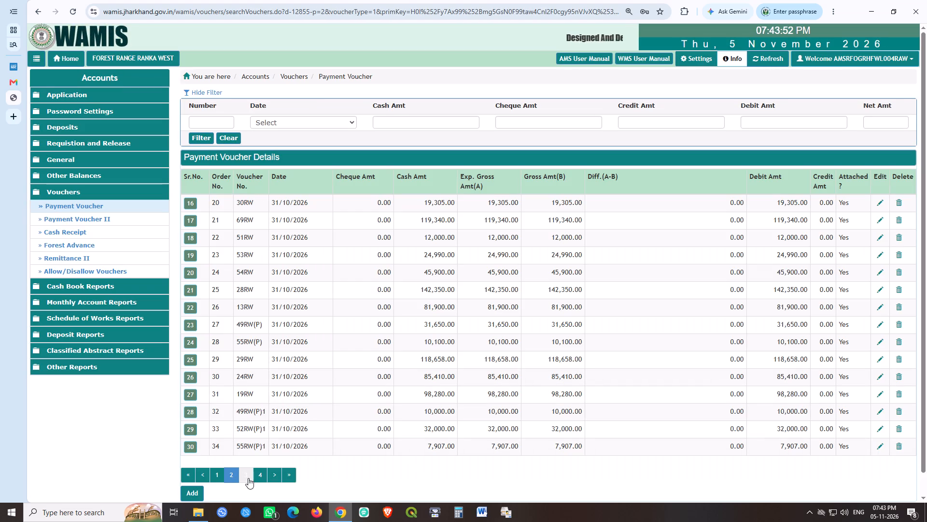
click(248, 478)
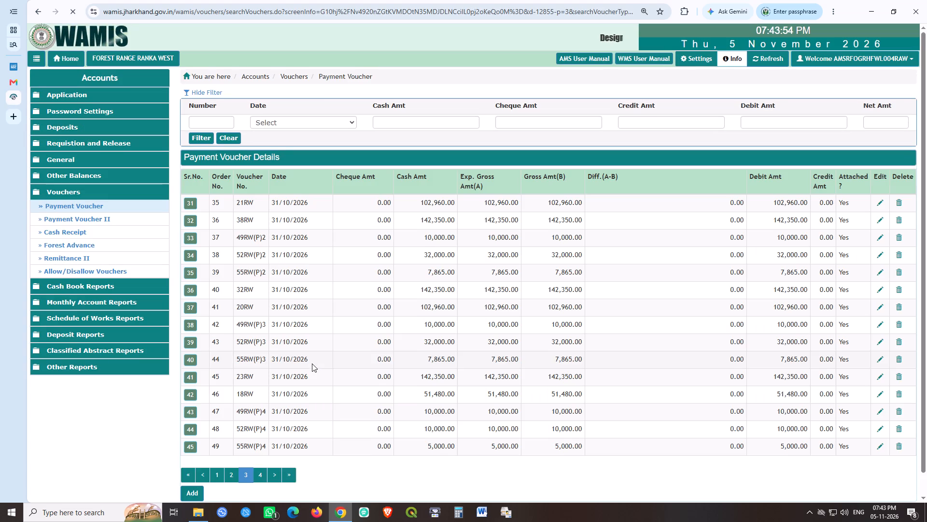
scroll(332, 367, down, 1)
click(252, 457)
click(261, 452)
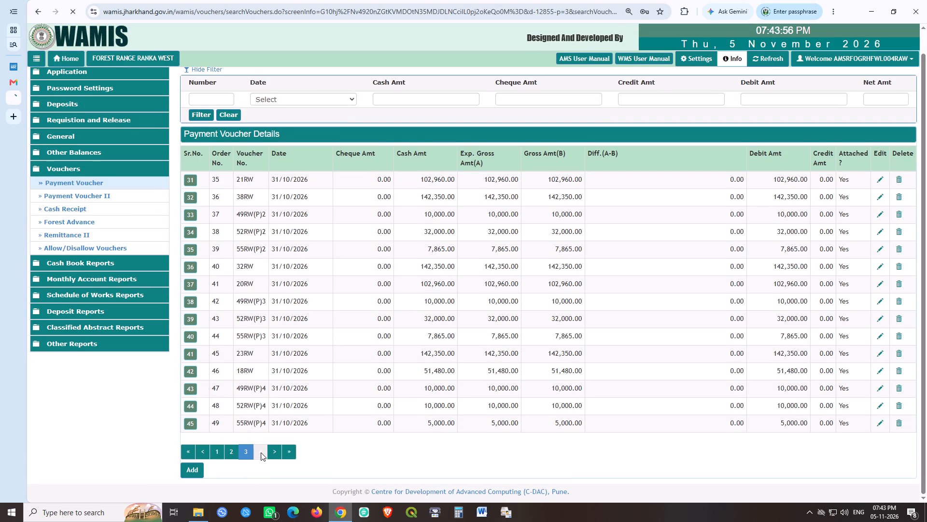
scroll(401, 338, down, 1)
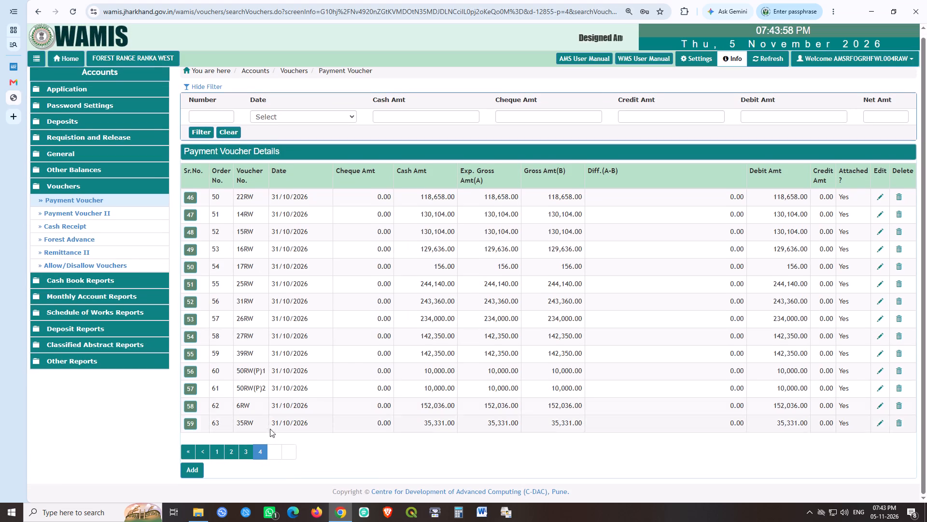
Create and save a new payment voucher numbered 36RW with an expected gross amount of 37521.
scroll(594, 420, down, 3)
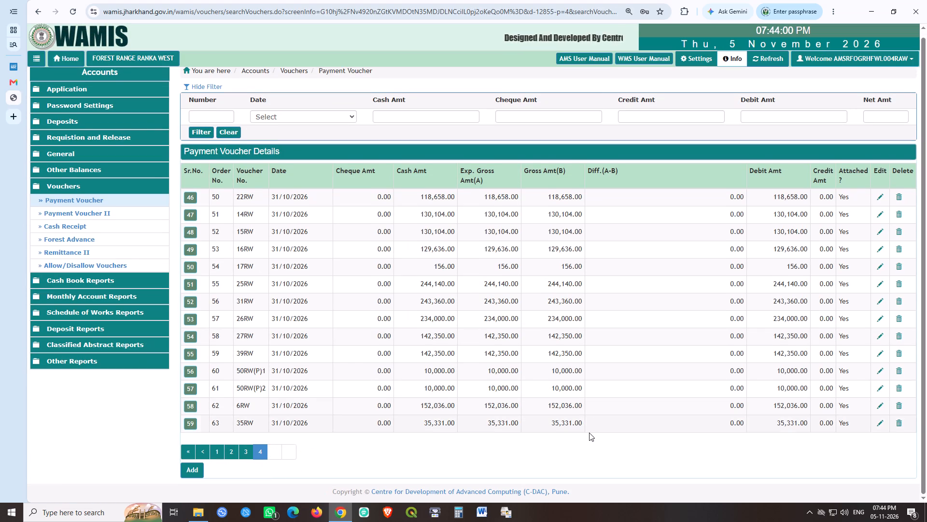
scroll(577, 436, down, 1)
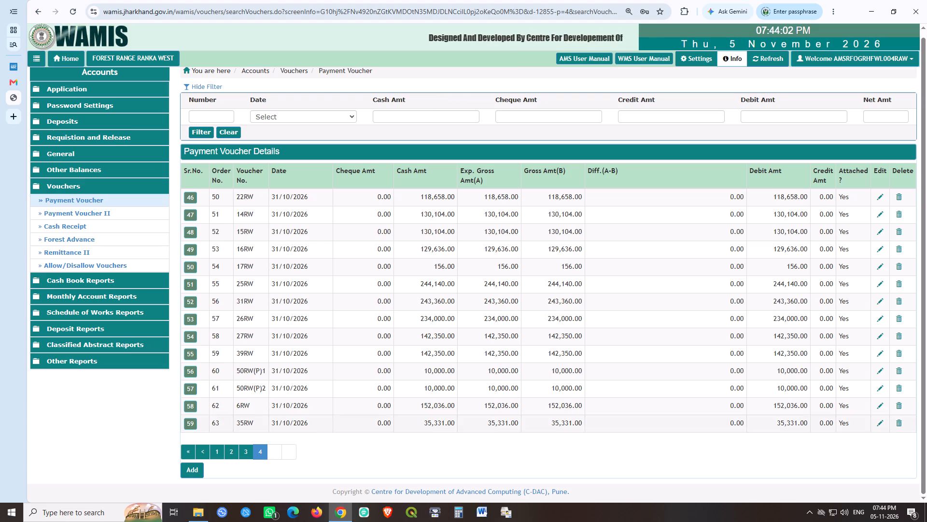
click(194, 471)
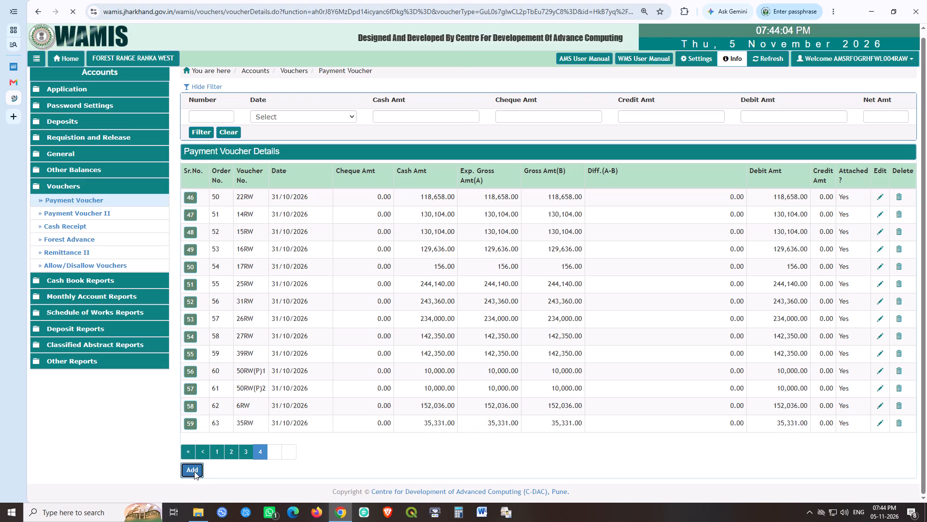
key(Tab)
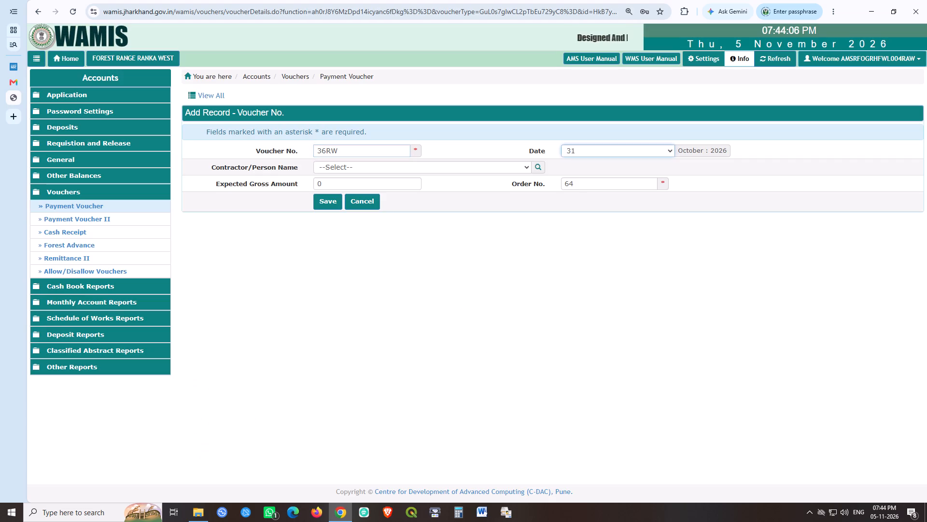
key(Tab)
key(Tab)
text(37521)
key(Tab)
key(Tab)
key(space)
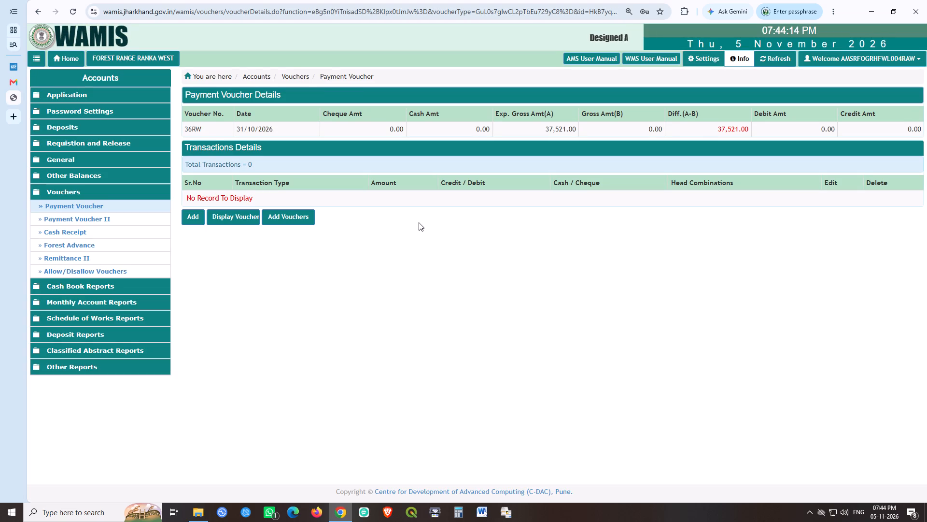
click(196, 217)
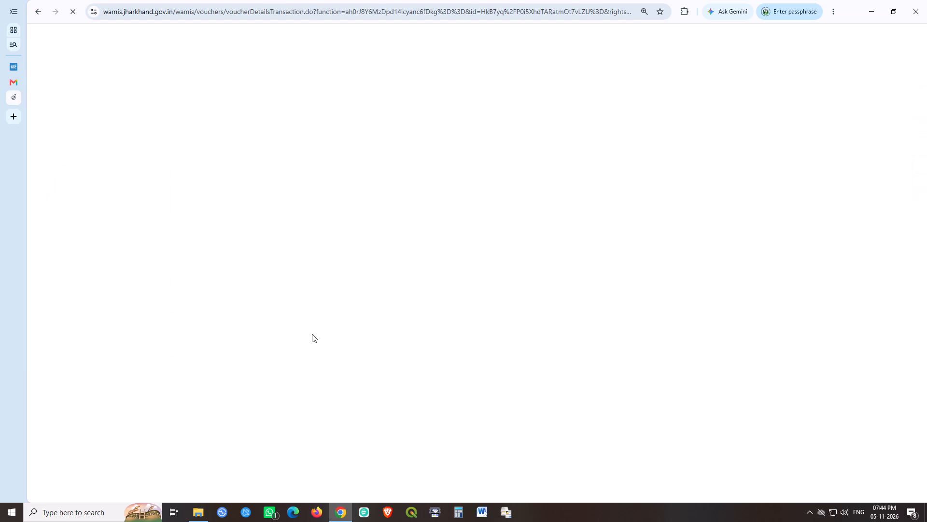
text(37521)
key(Tab)
key(Tab)
key(Tab)
key(Left)
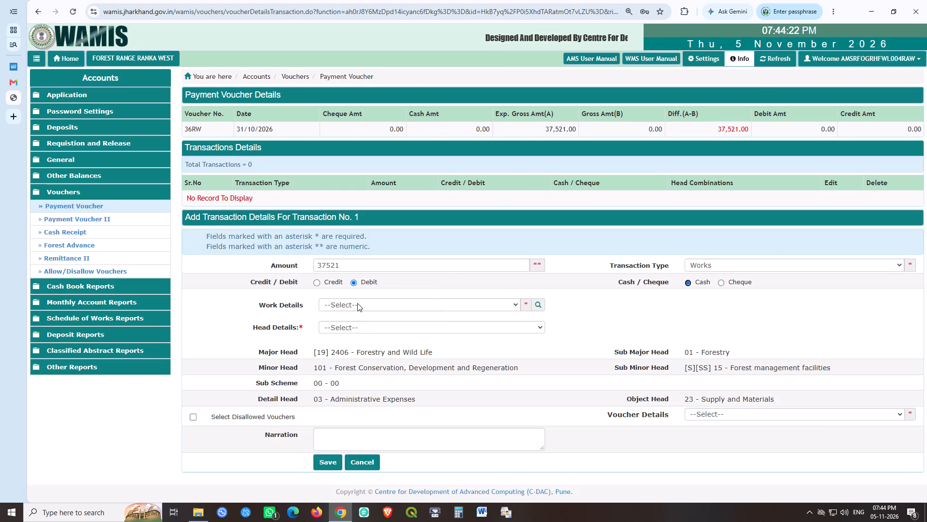
click(359, 305)
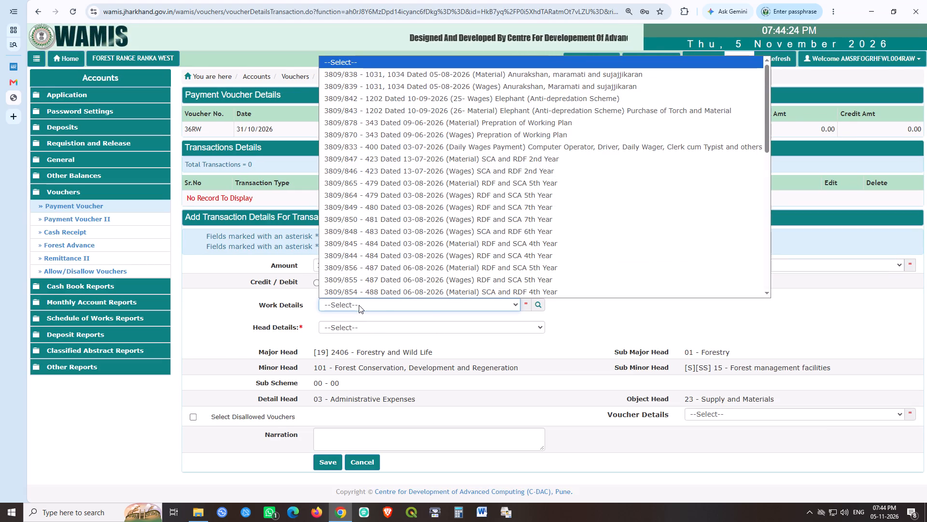
click(402, 123)
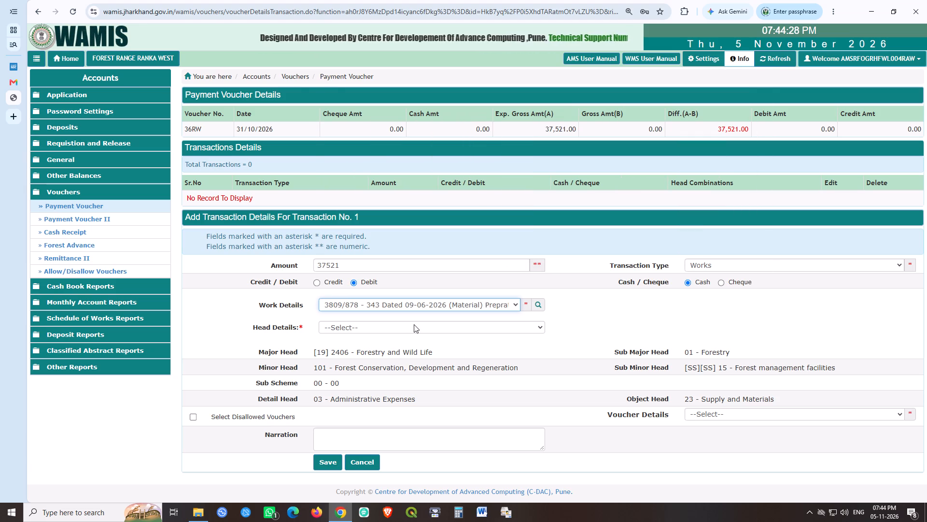
click(414, 324)
click(409, 348)
click(333, 457)
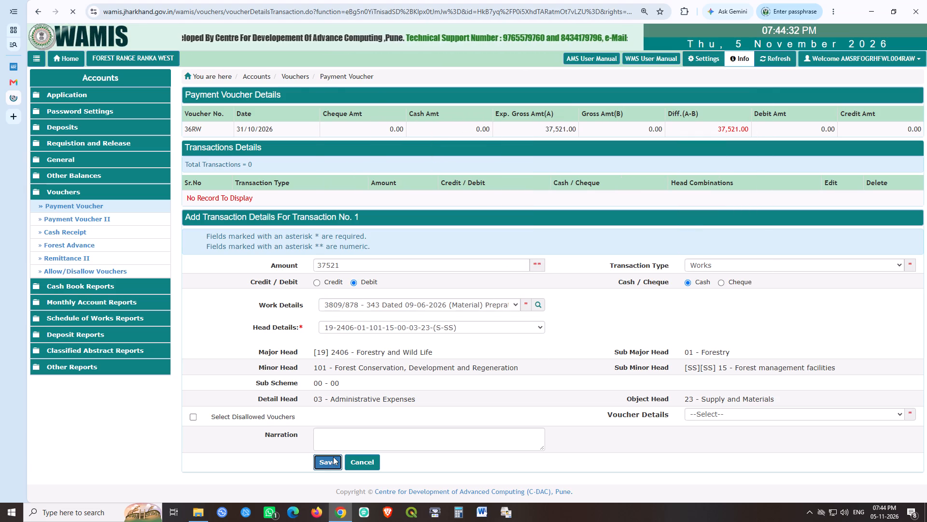
Create and save a new payment voucher numbered 42RW with an expected gross amount of 48911.
click(292, 234)
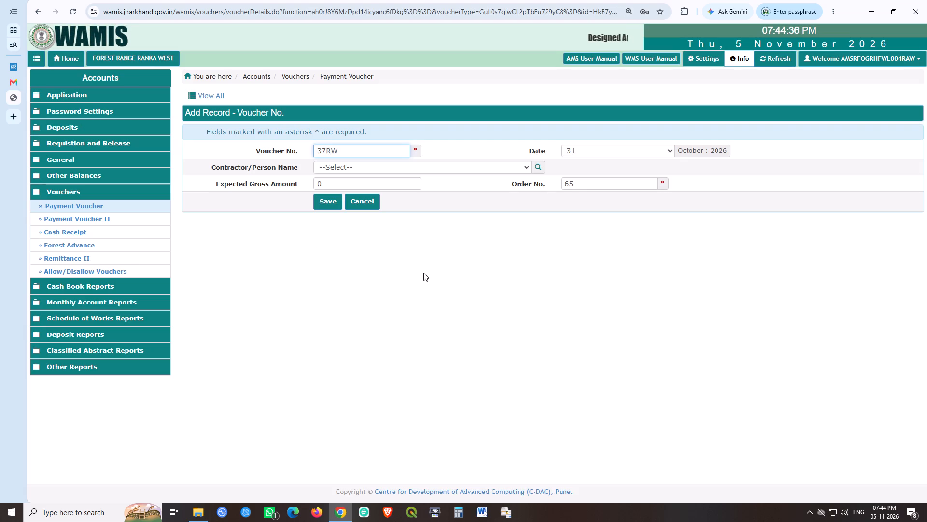
key(shift+Right)
key(shift+Right)
text(42)
key(Tab)
key(Tab)
key(Tab)
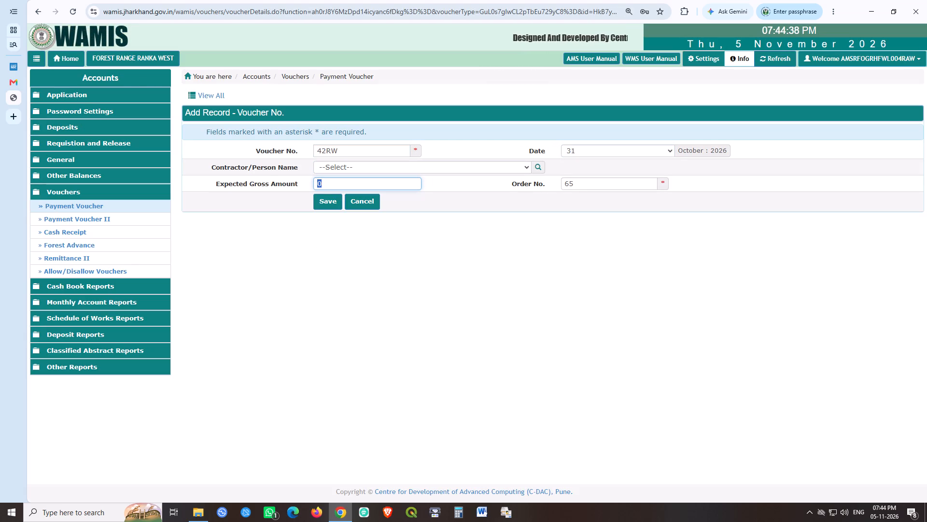
text(48911)
key(Tab)
key(Tab)
key(space)
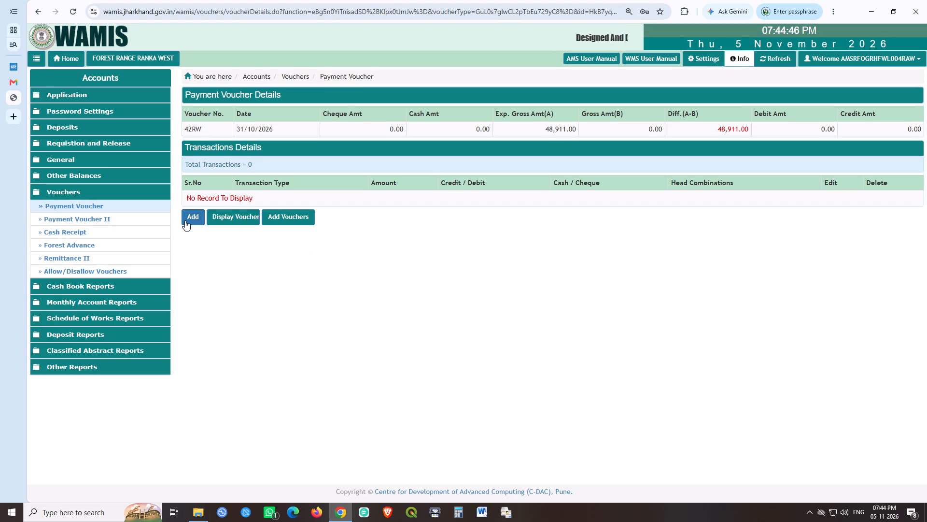
click(185, 220)
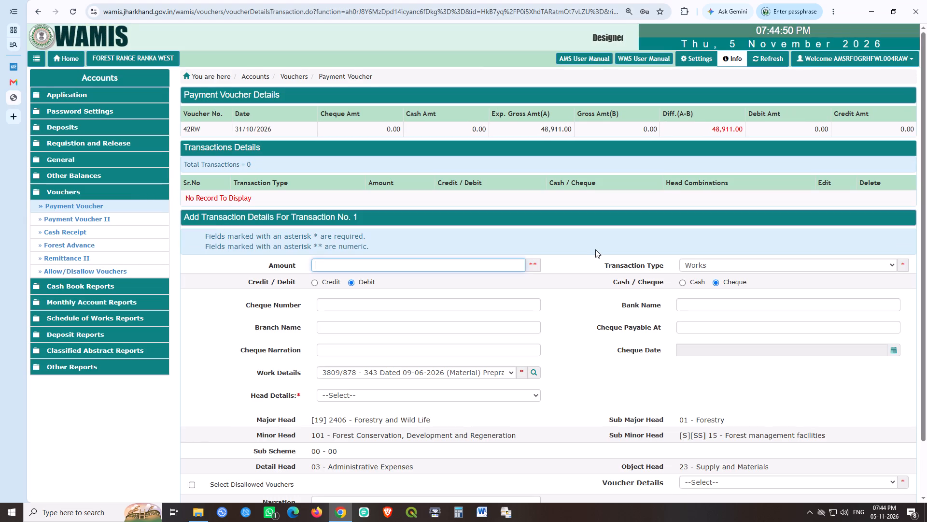
text(48911)
key(Tab)
key(Tab)
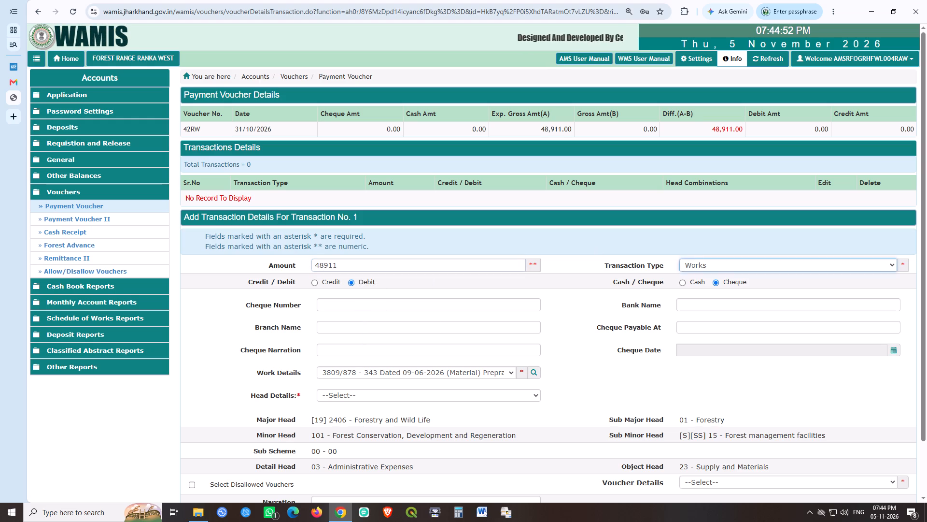
key(Tab)
key(Left)
click(443, 305)
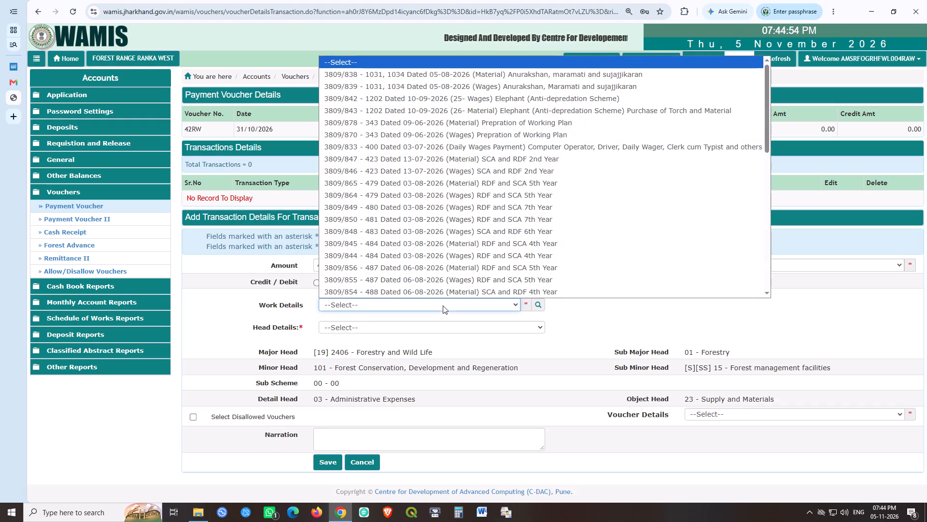
click(414, 124)
click(378, 324)
click(385, 346)
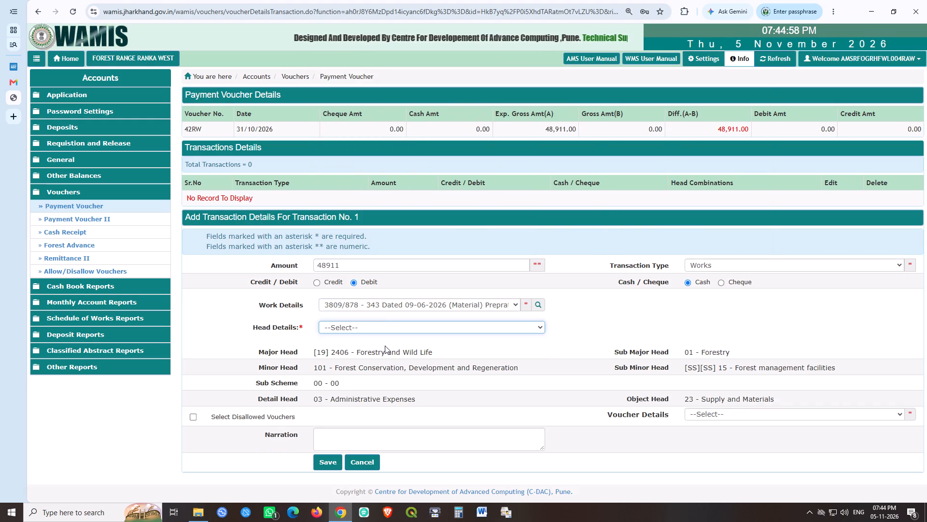
click(394, 327)
click(388, 349)
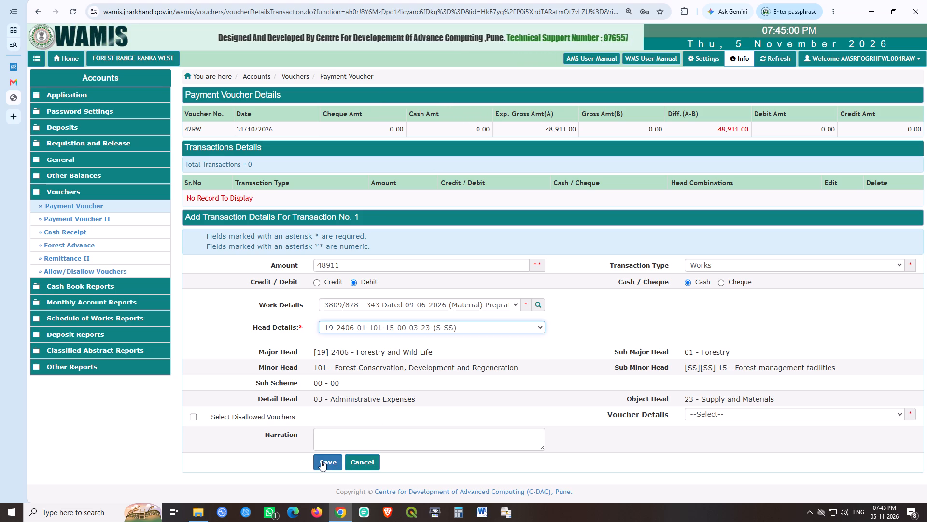
click(321, 461)
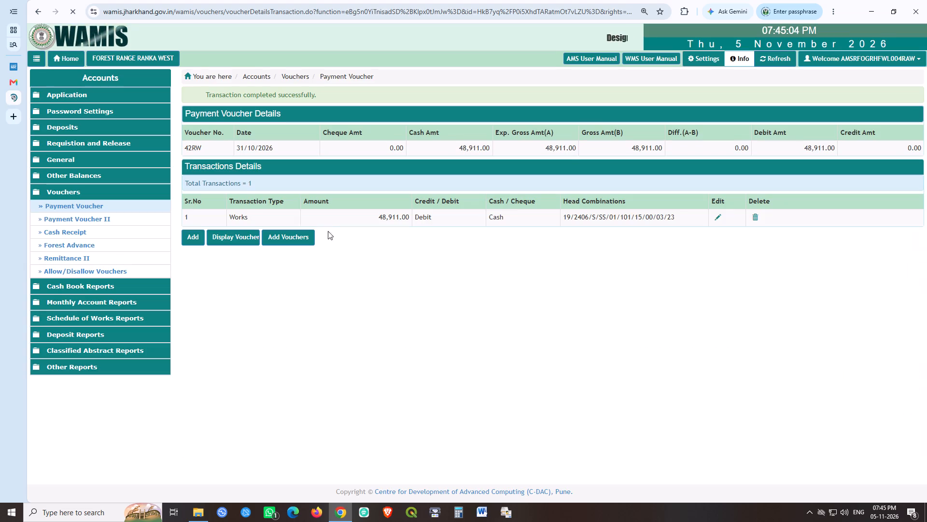
Create and save a new payment voucher numbered 43RW with an expected gross amount of 45784.
click(287, 237)
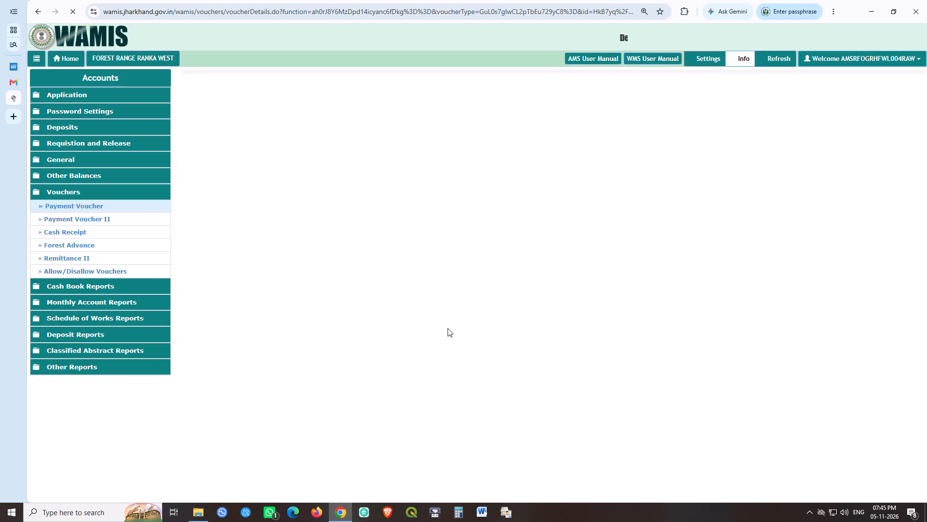
key(Tab)
key(Tab)
key(Tab)
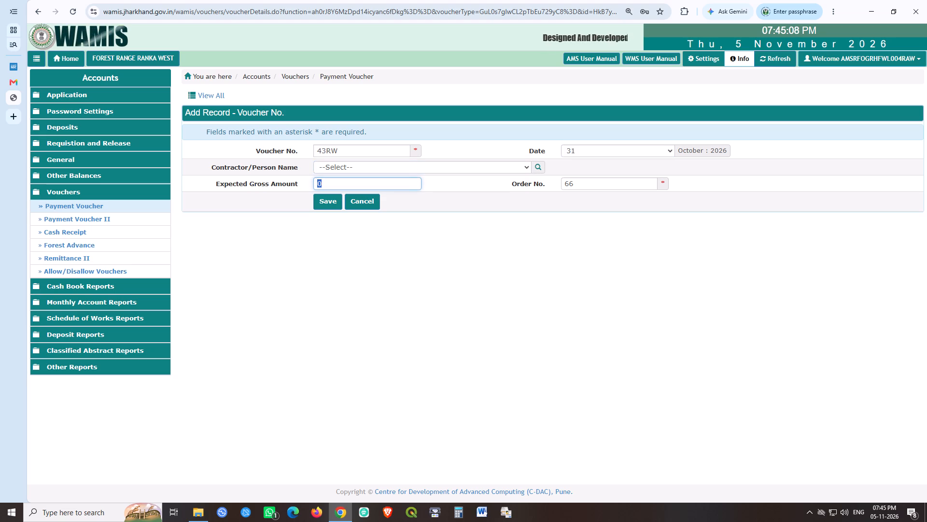
text(45784)
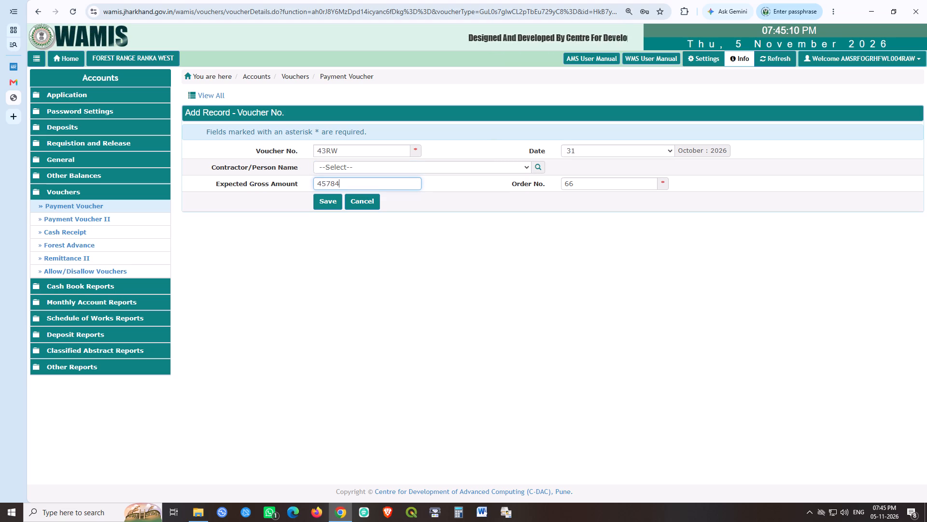
key(Tab)
key(Tab)
key(space)
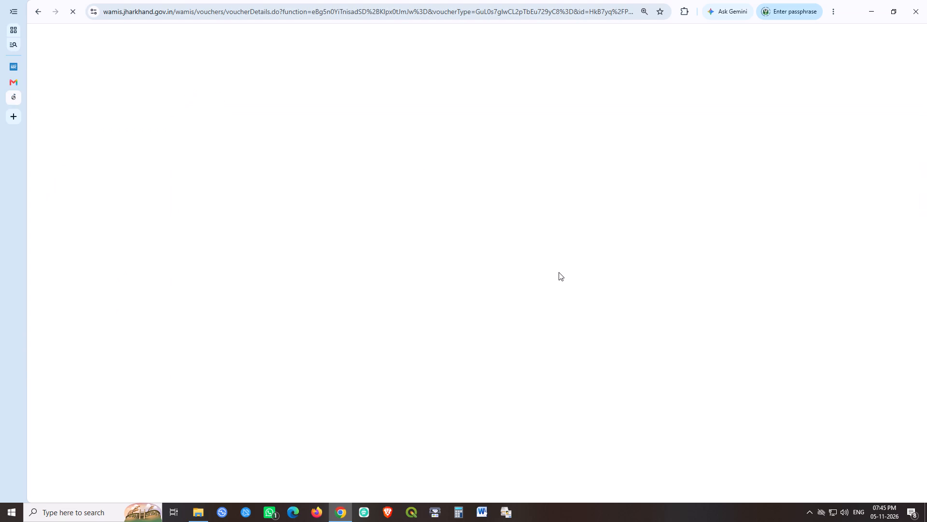
click(197, 221)
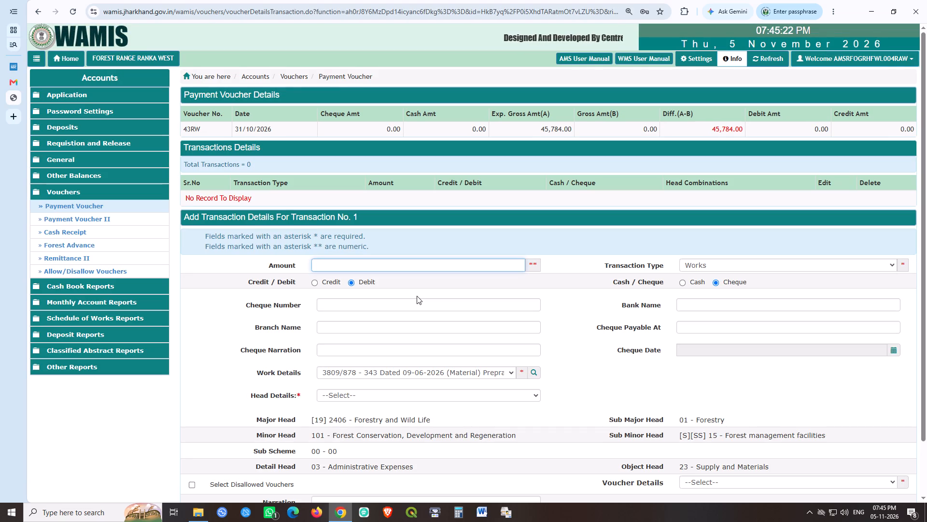
text(45784)
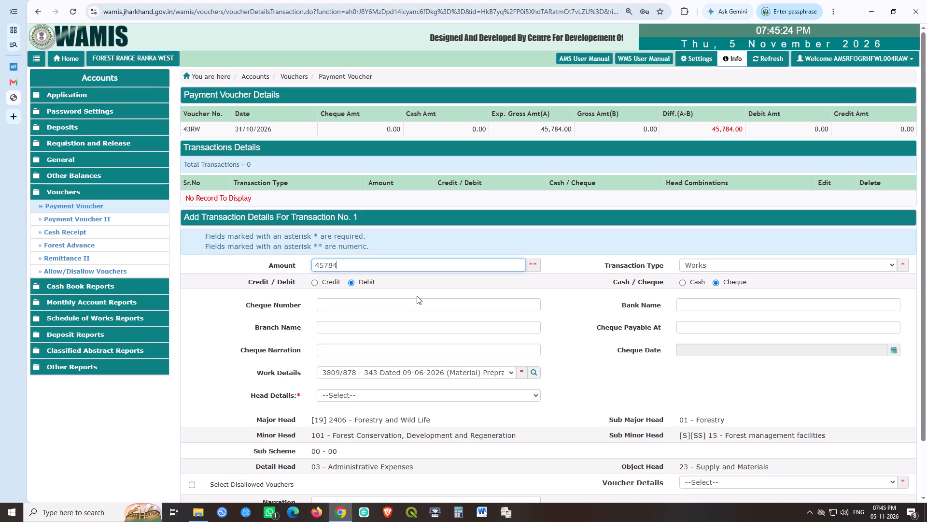
key(Tab)
key(Tab)
key(Tab)
key(Left)
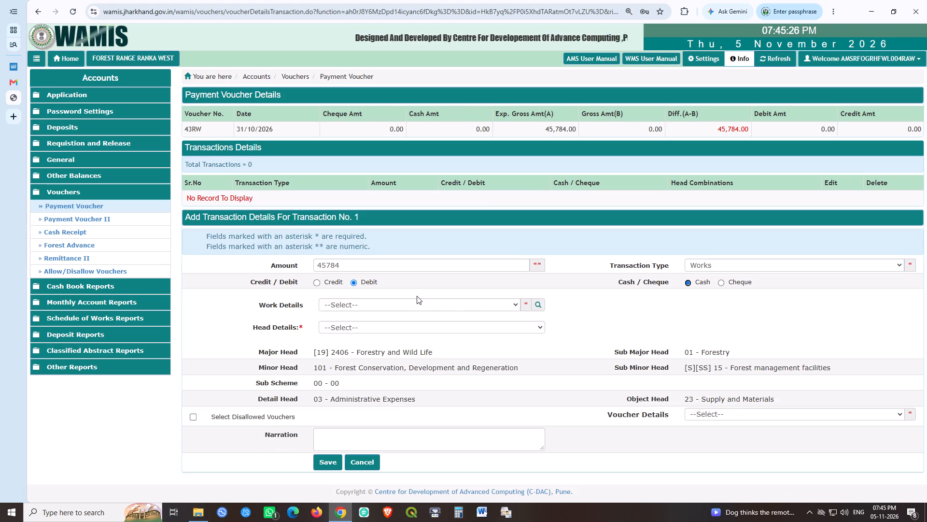
click(372, 305)
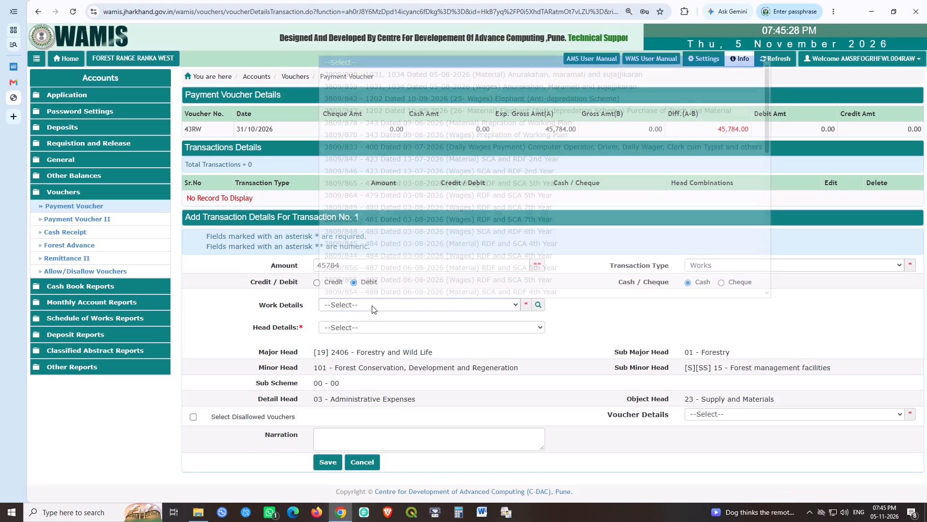
click(407, 124)
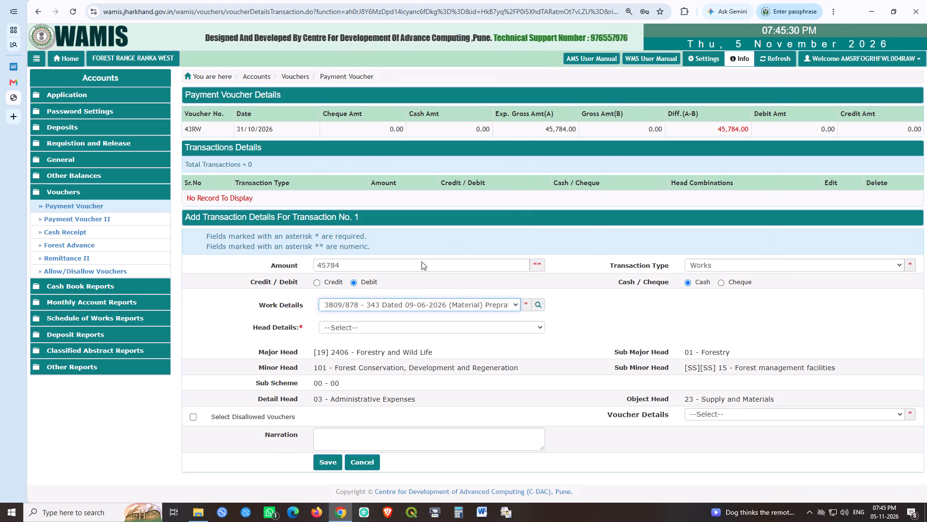
click(375, 323)
click(376, 352)
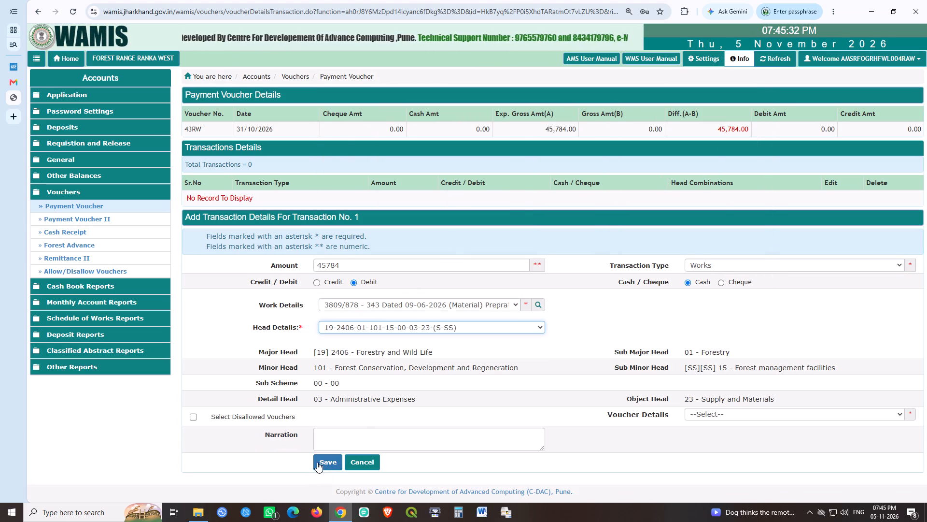
click(319, 462)
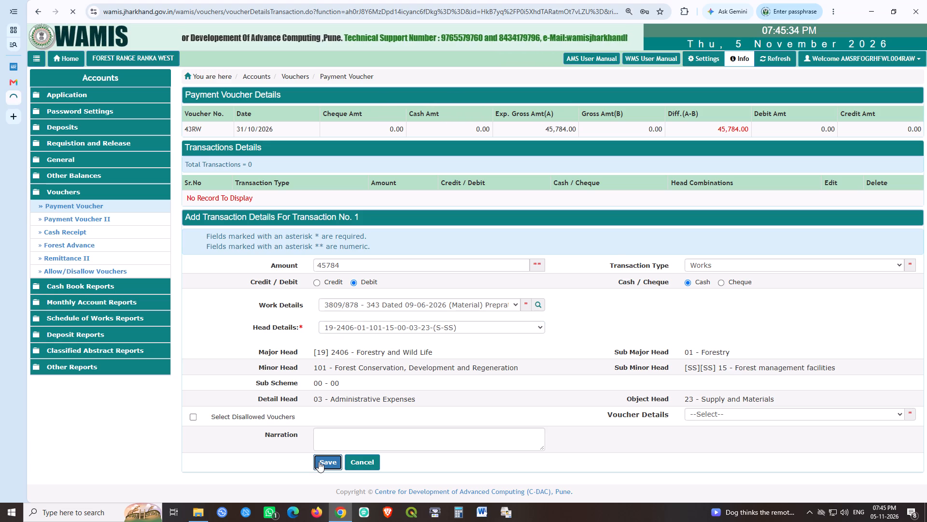
Create and save a new payment voucher numbered 44RW with an expected gross amount of 45784.
click(295, 237)
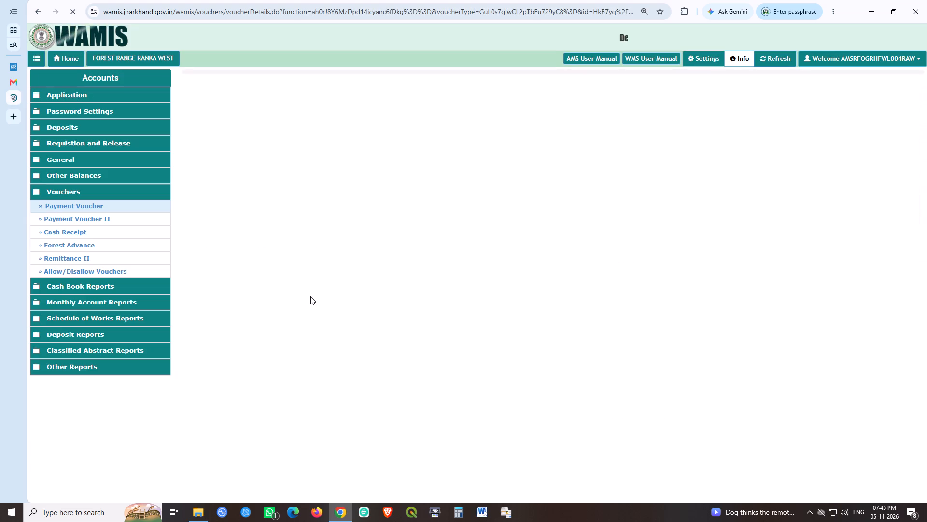
key(Tab)
key(Tab)
key(Tab)
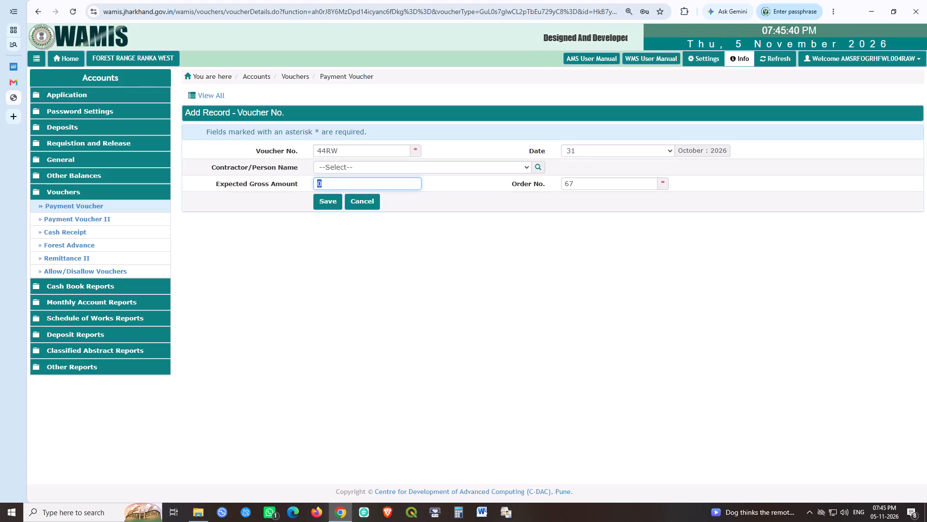
text(45784)
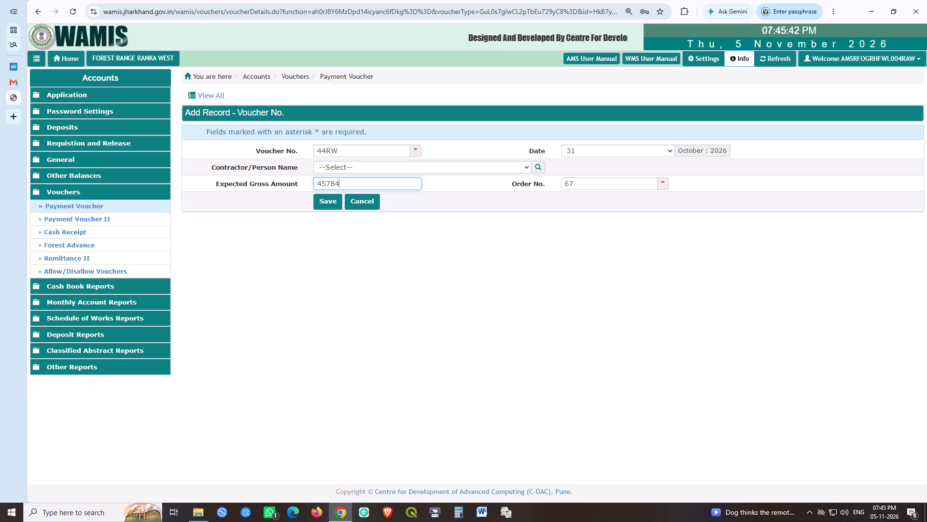
key(Tab)
key(Tab)
key(space)
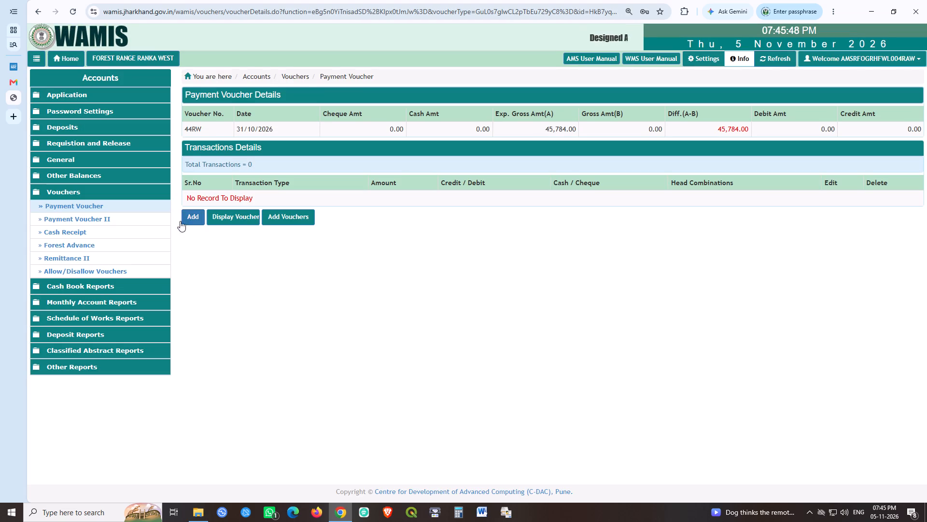
click(188, 214)
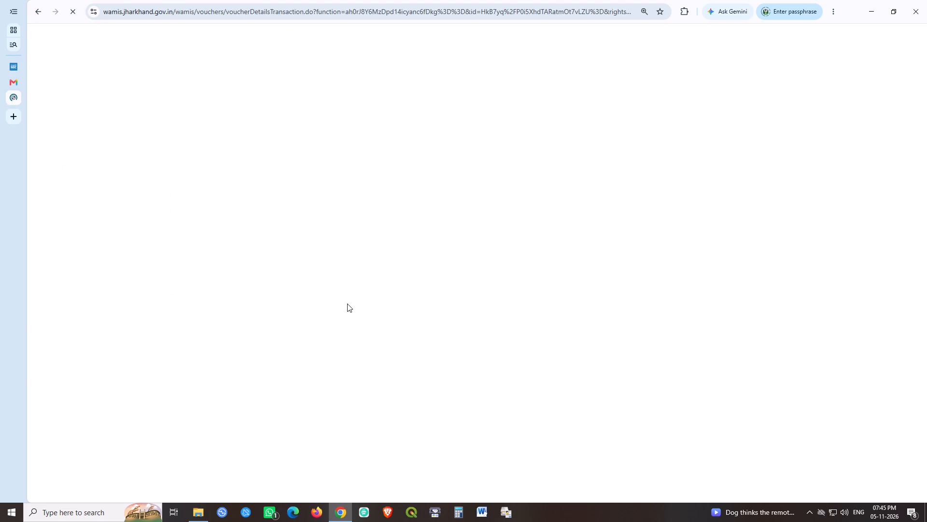
text(45784)
key(Tab)
key(Tab)
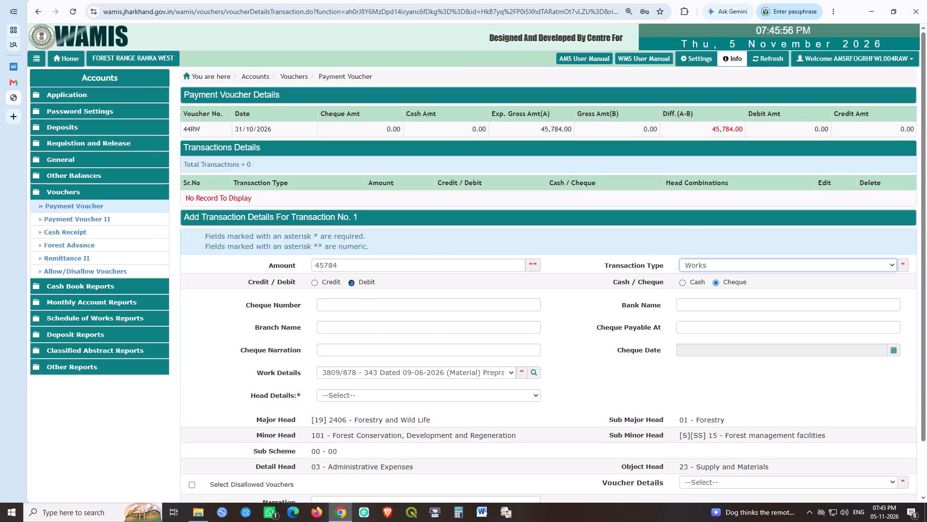
key(Tab)
key(Left)
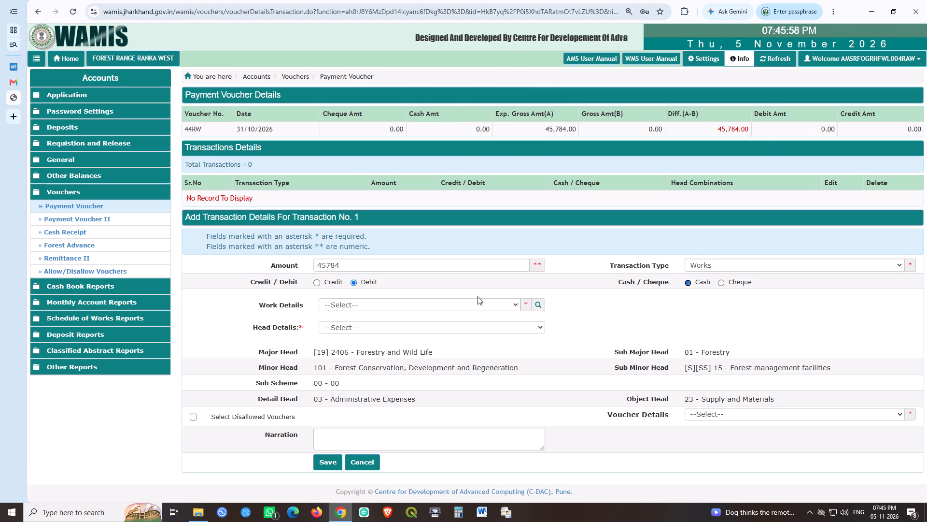
click(457, 304)
click(419, 125)
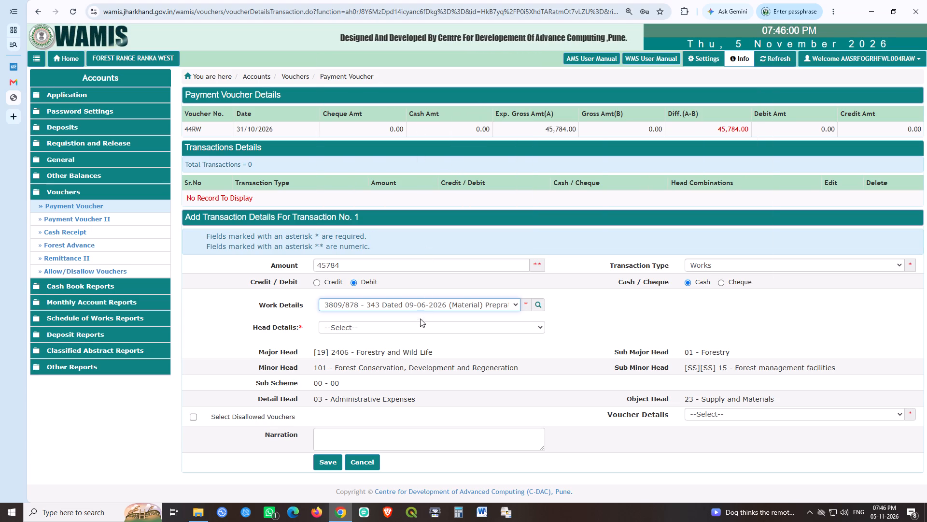
click(402, 335)
click(398, 332)
click(388, 353)
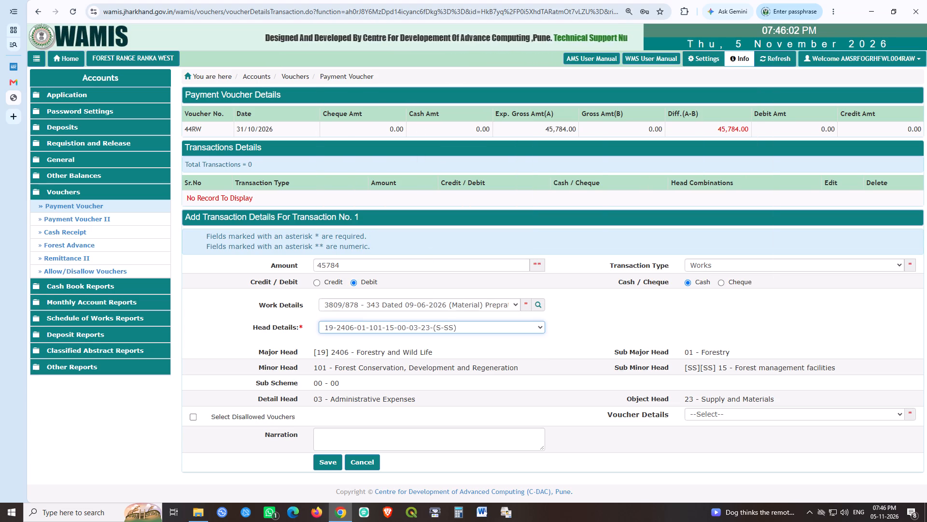
click(325, 464)
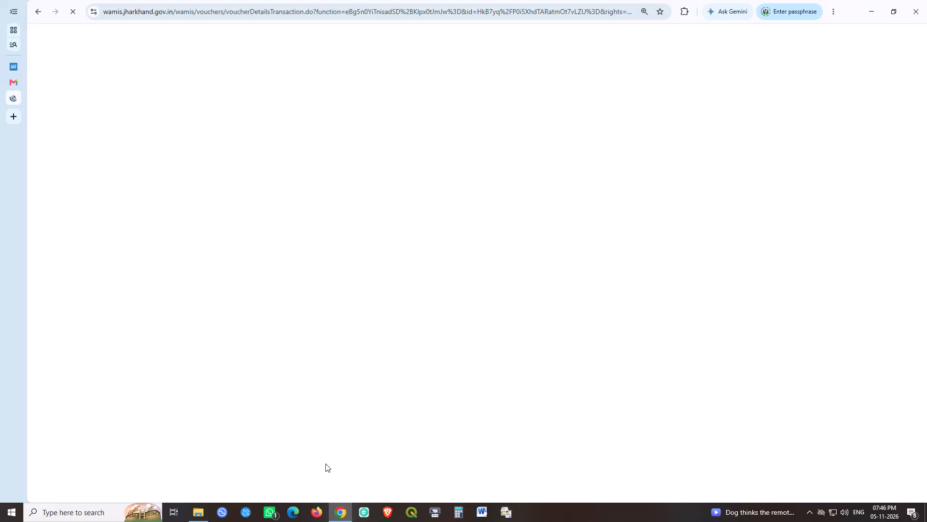
Create and save a new payment voucher numbered 45RW with an expected gross amount of 28084.
click(297, 227)
click(297, 229)
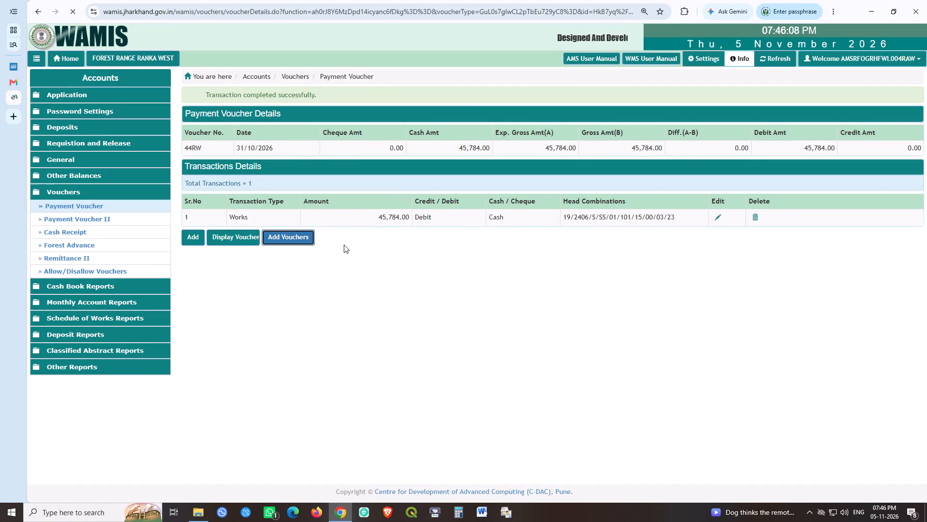
key(Tab)
key(Tab)
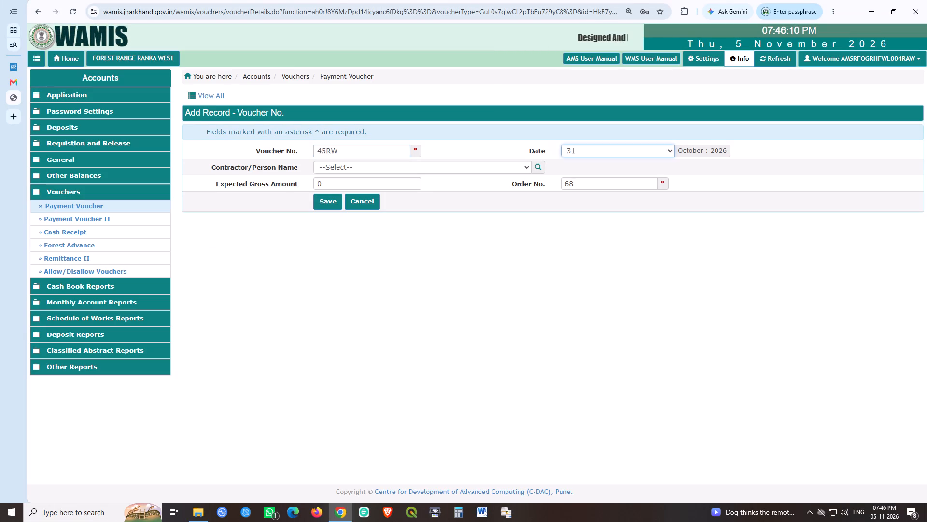
key(Tab)
text(28084)
key(Tab)
key(Tab)
key(space)
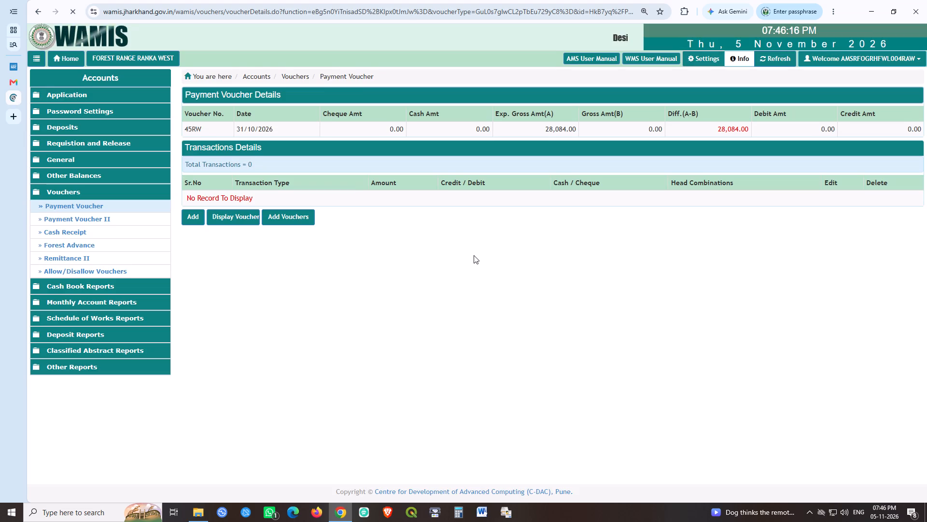
click(191, 215)
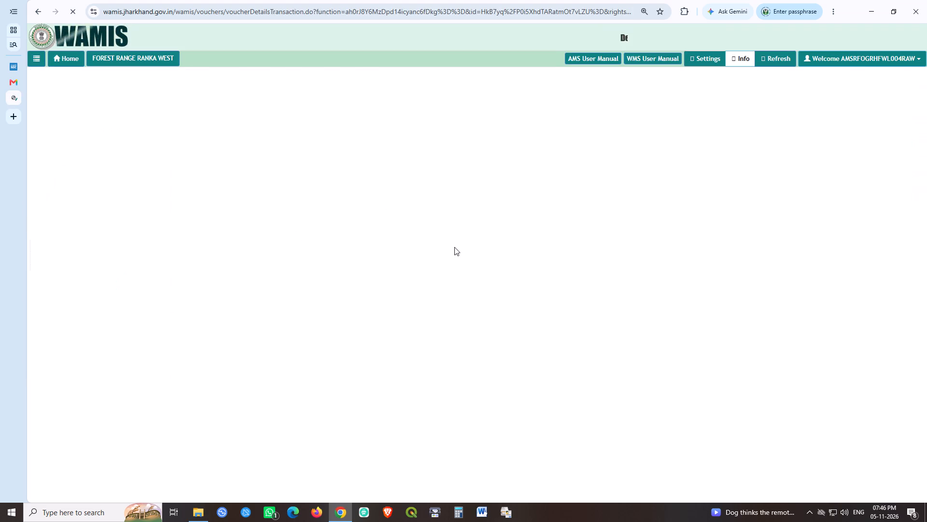
text(28084)
key(Tab)
key(Tab)
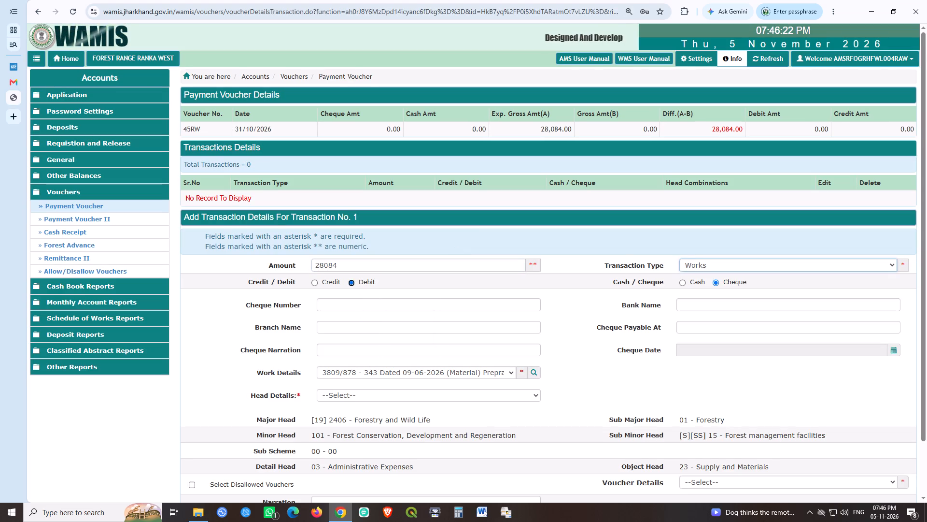
key(Tab)
key(Left)
click(378, 306)
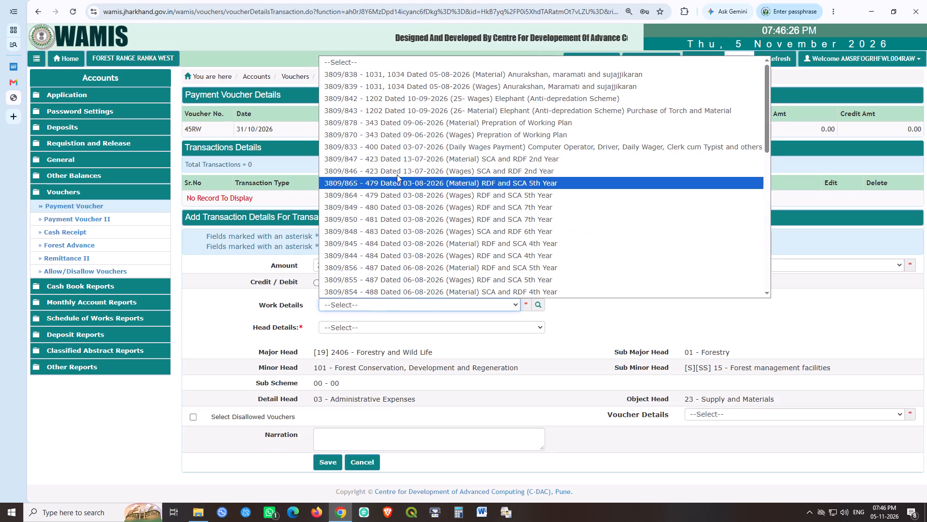
click(389, 123)
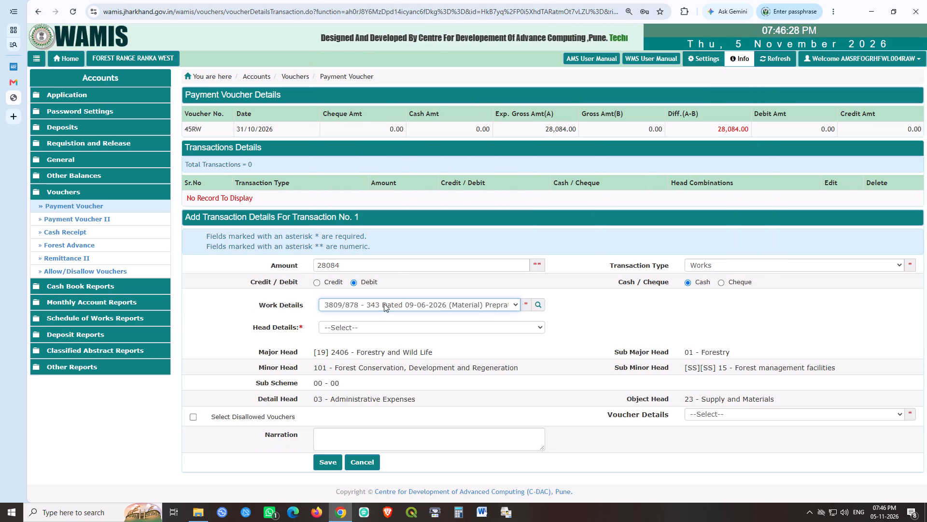
click(373, 325)
click(373, 347)
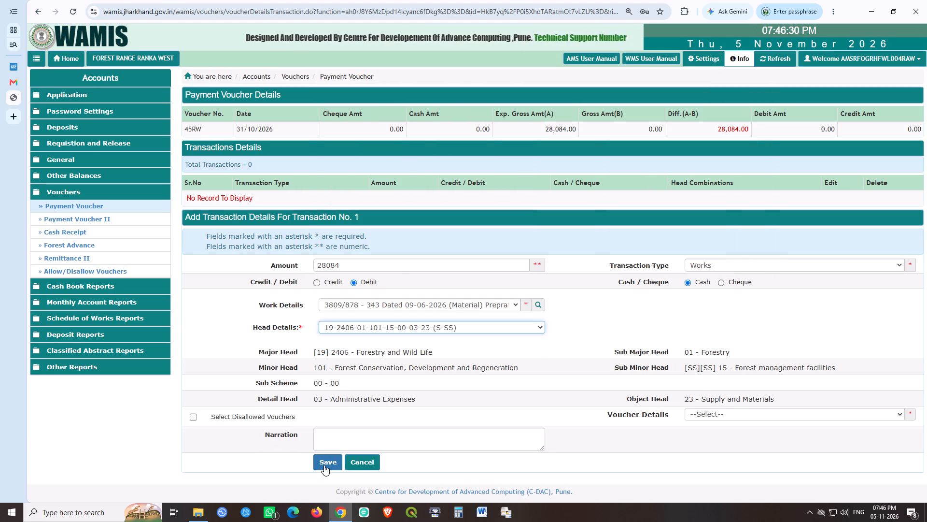
click(324, 465)
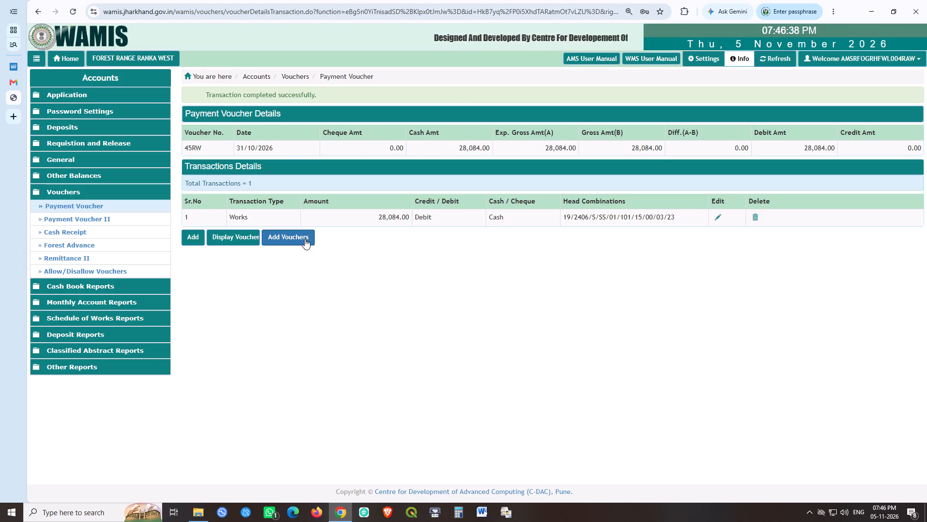
Create and save a new payment voucher numbered 46RW with an expected gross amount of 44758.
click(305, 239)
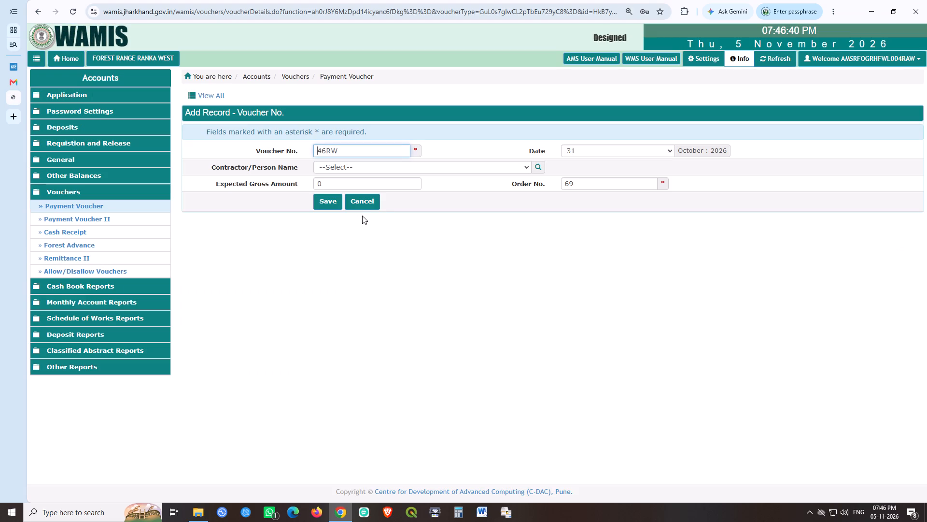
key(Tab)
key(Tab)
key(Tab)
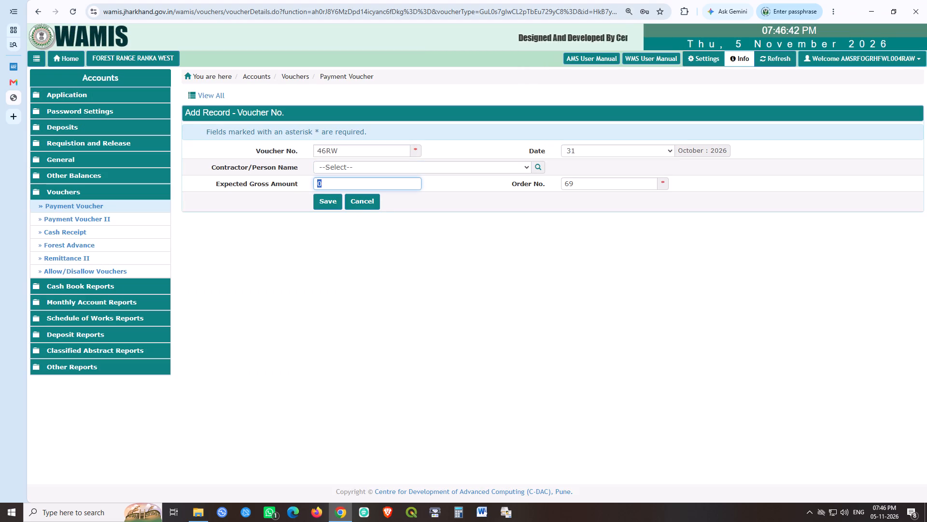
text(44758)
key(Tab)
key(Tab)
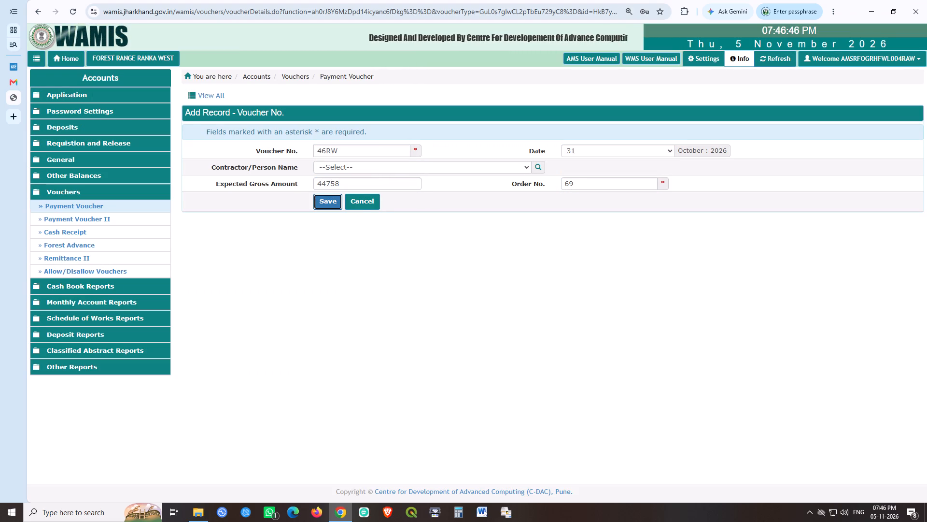
key(space)
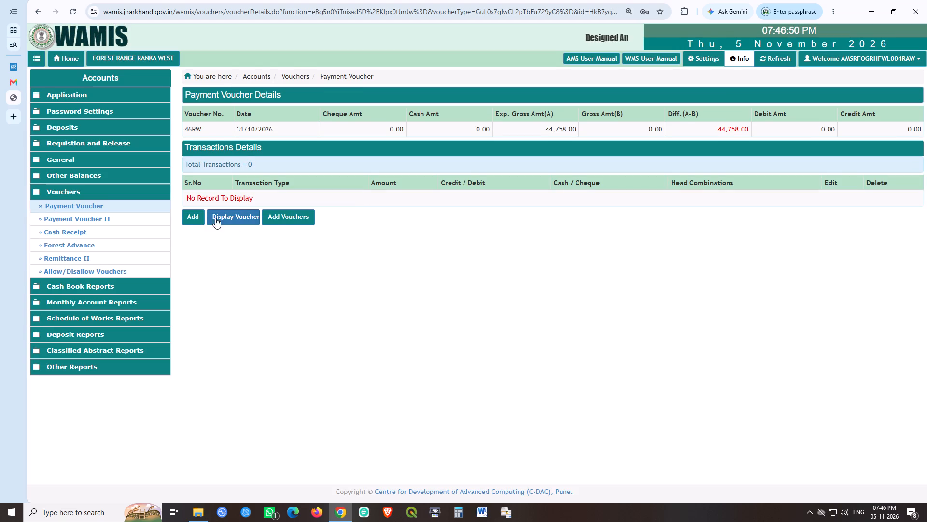
click(194, 218)
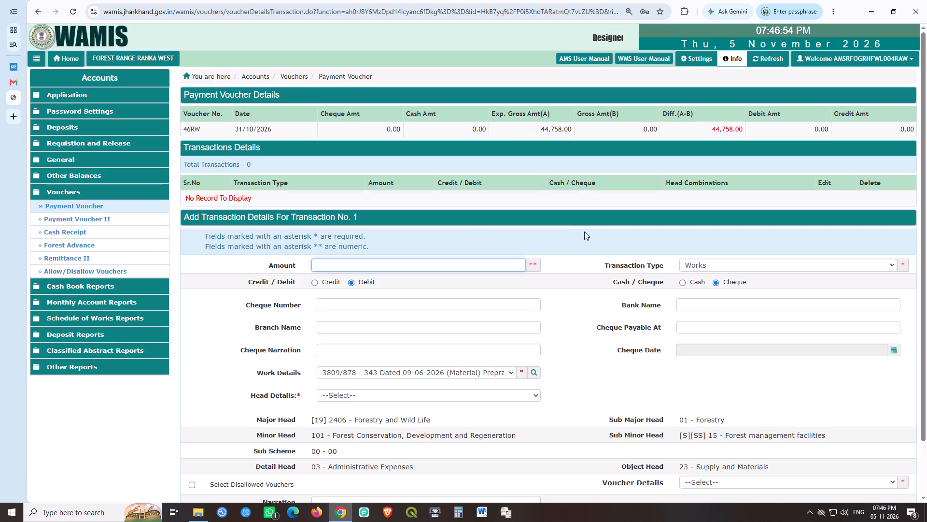
text(44758)
key(Tab)
key(Tab)
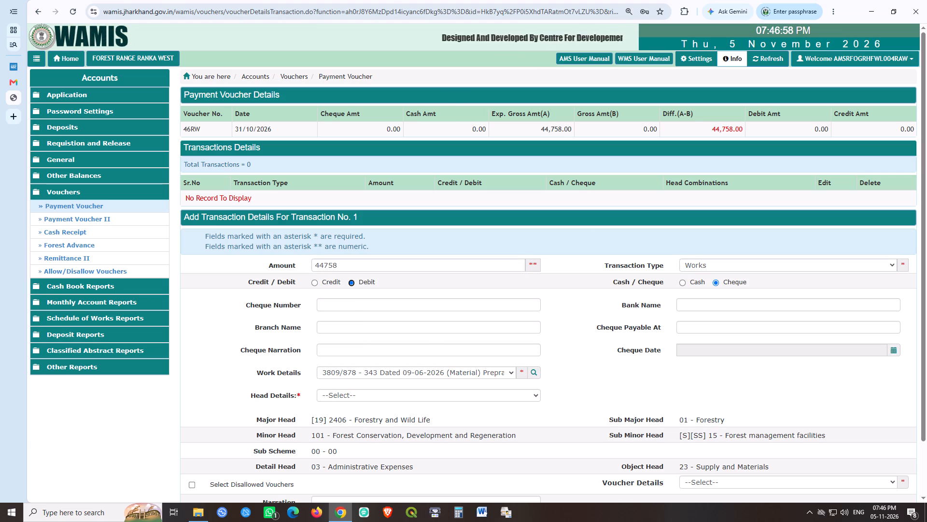
key(Tab)
key(Left)
click(428, 306)
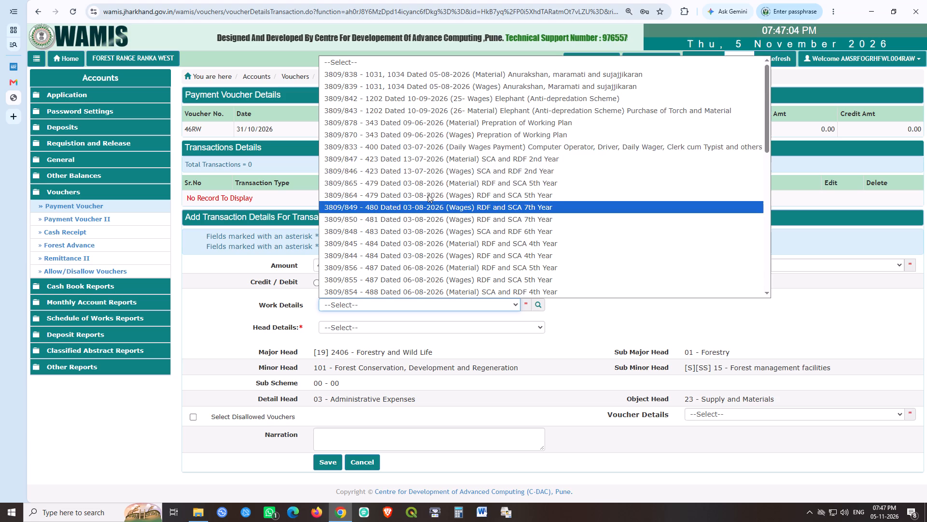
click(400, 126)
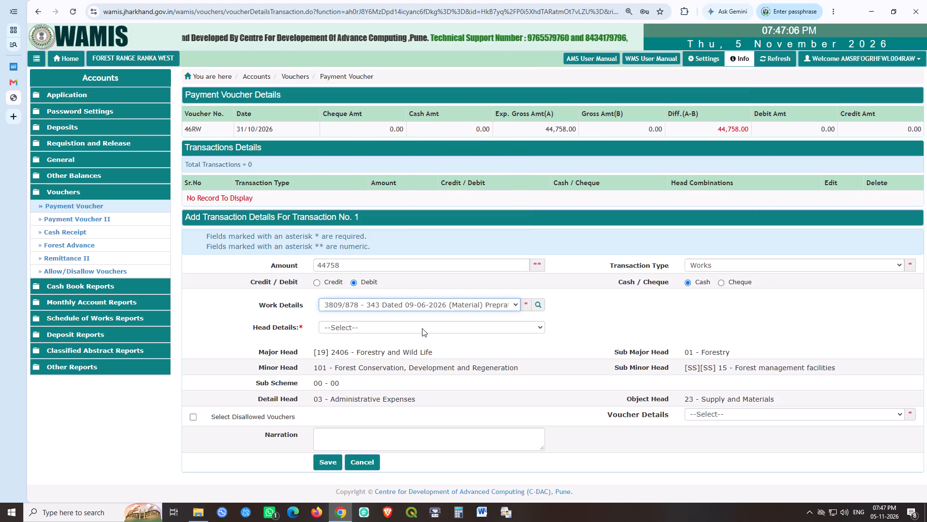
click(422, 328)
click(411, 350)
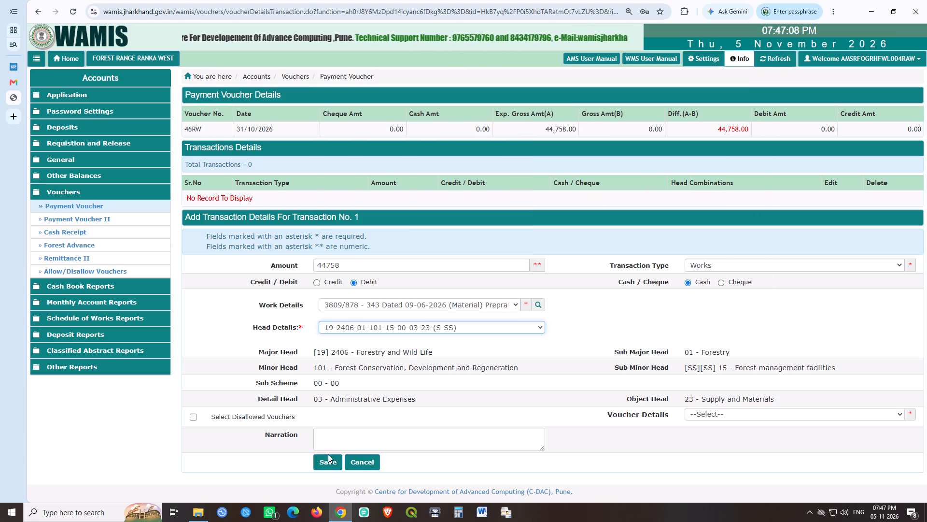
click(327, 461)
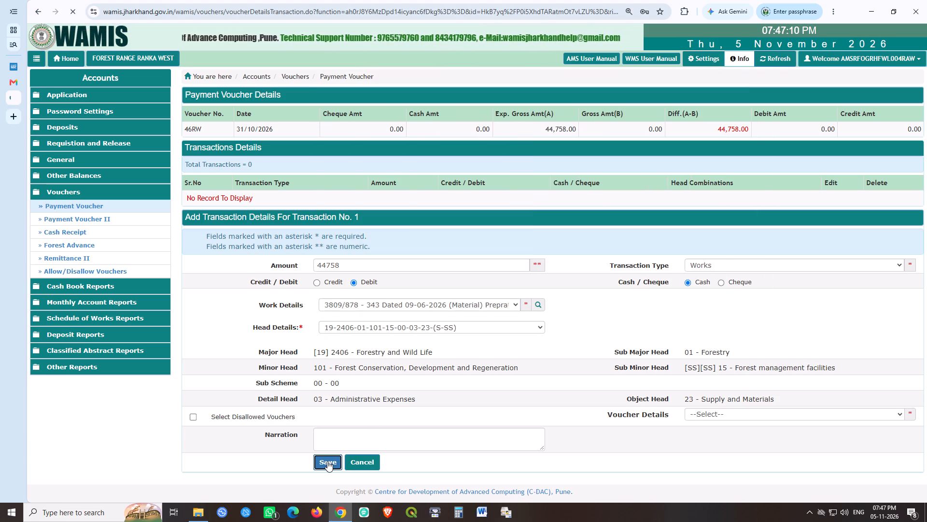
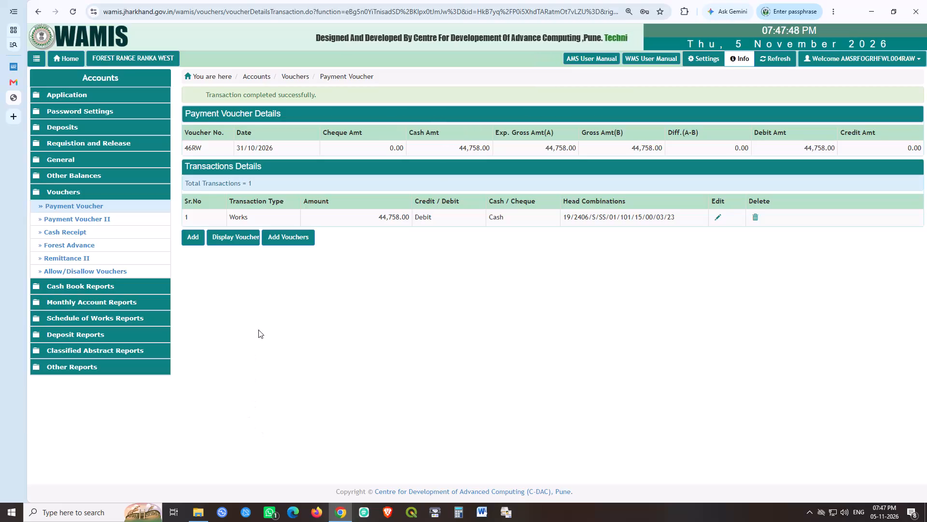
Create and save a new payment voucher numbered 47RW with an expected gross amount of 47607.
click(304, 238)
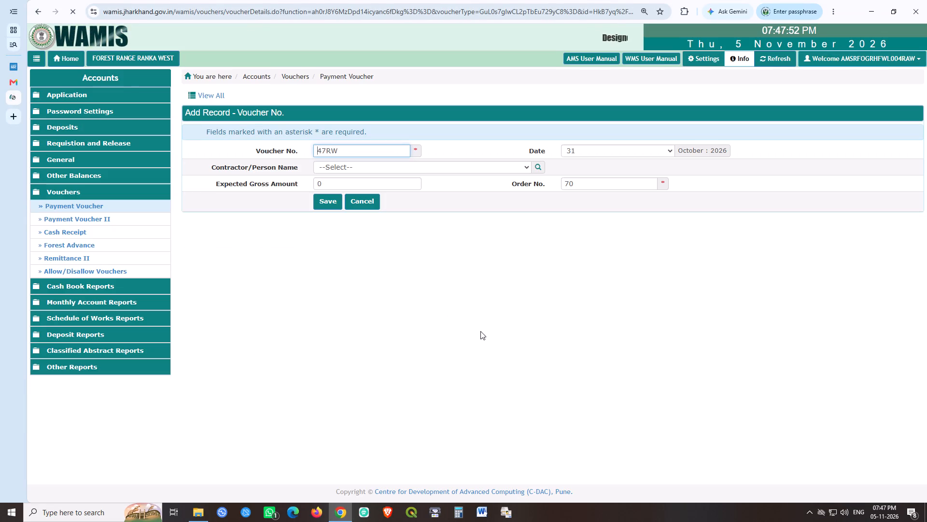
key(Tab)
key(Tab)
key(Tab)
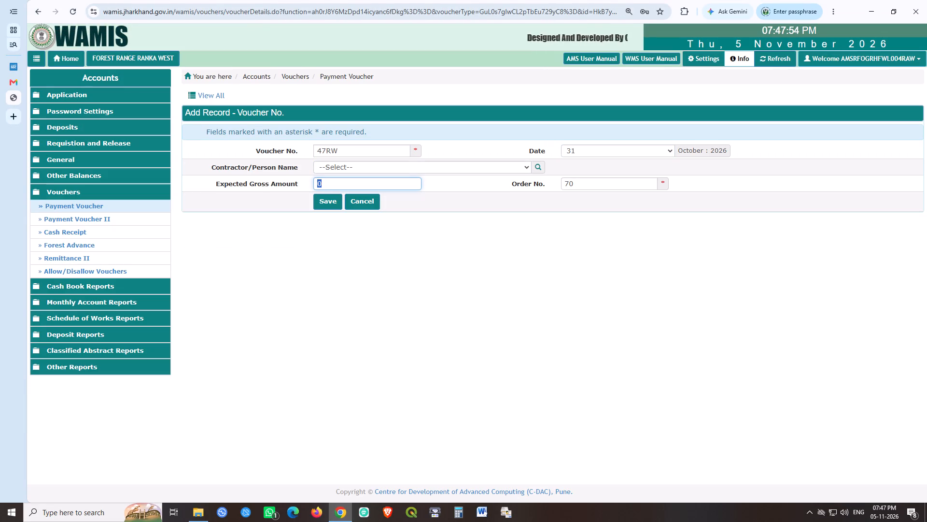
text(47607)
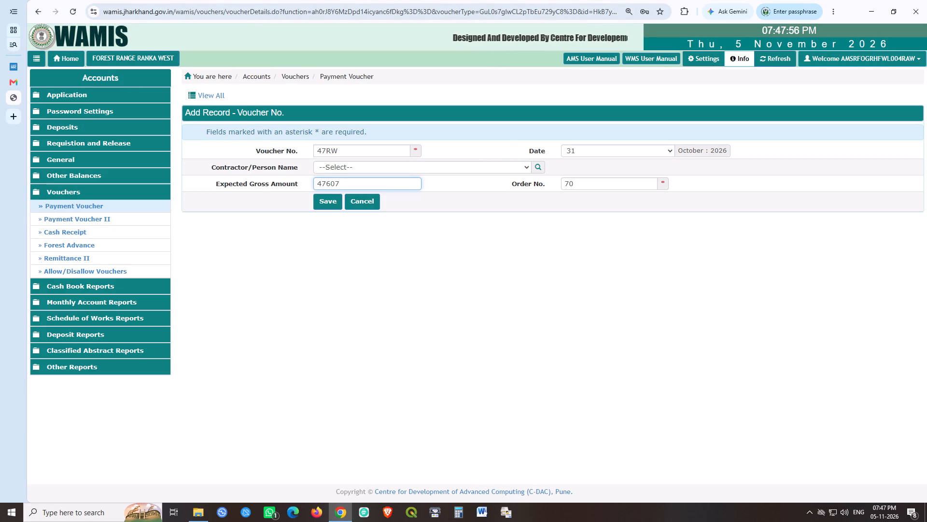
key(Tab)
key(Tab)
key(space)
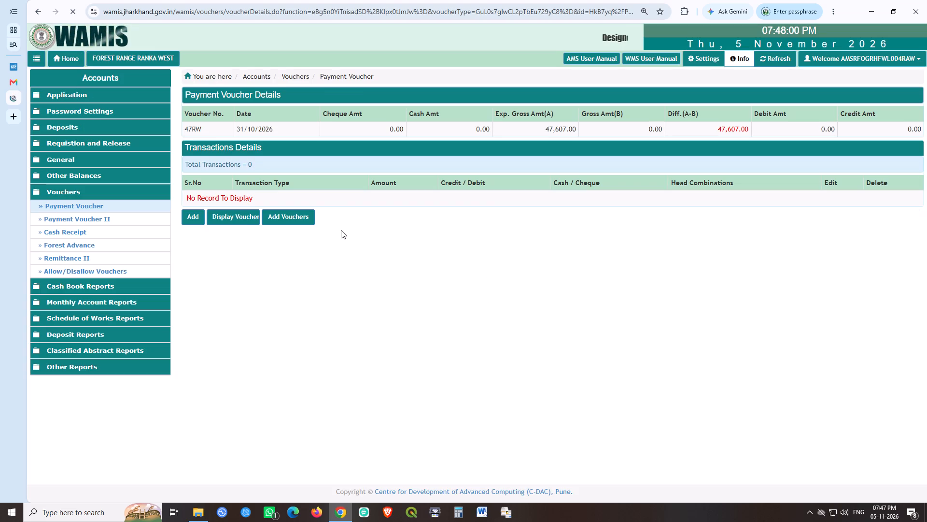
click(195, 219)
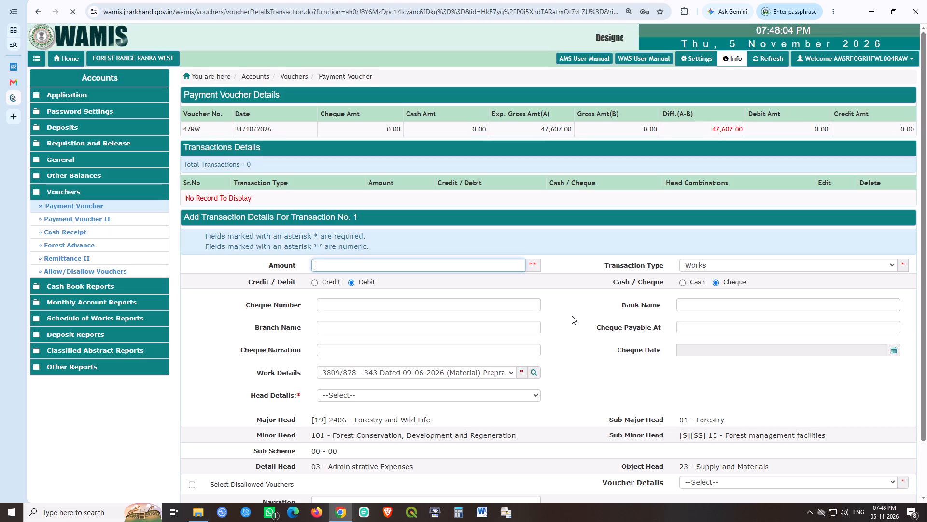
text(47607)
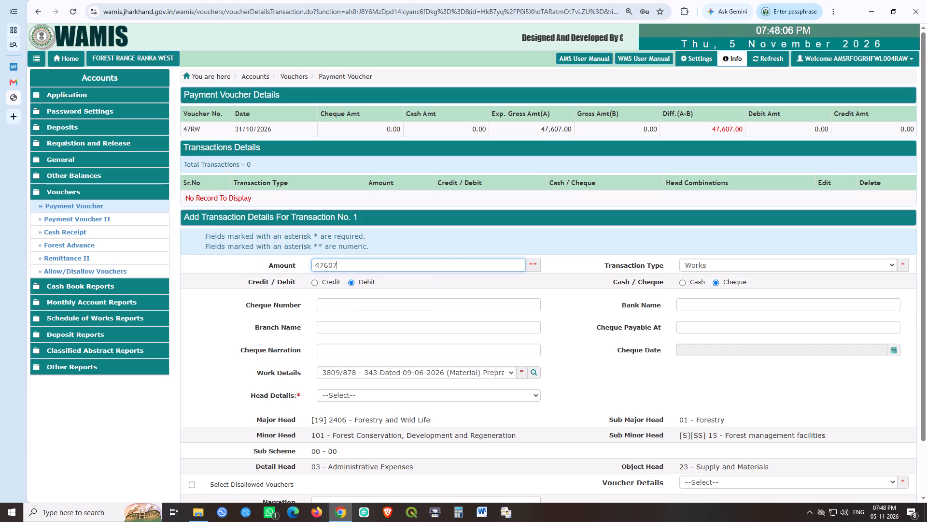
key(Tab)
key(Tab)
key(Tab)
key(Left)
click(487, 304)
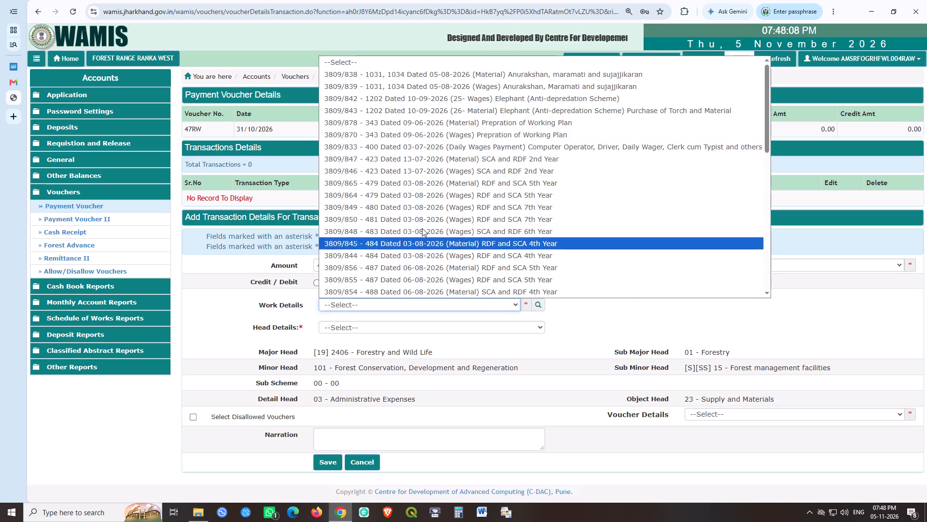
click(396, 122)
click(365, 332)
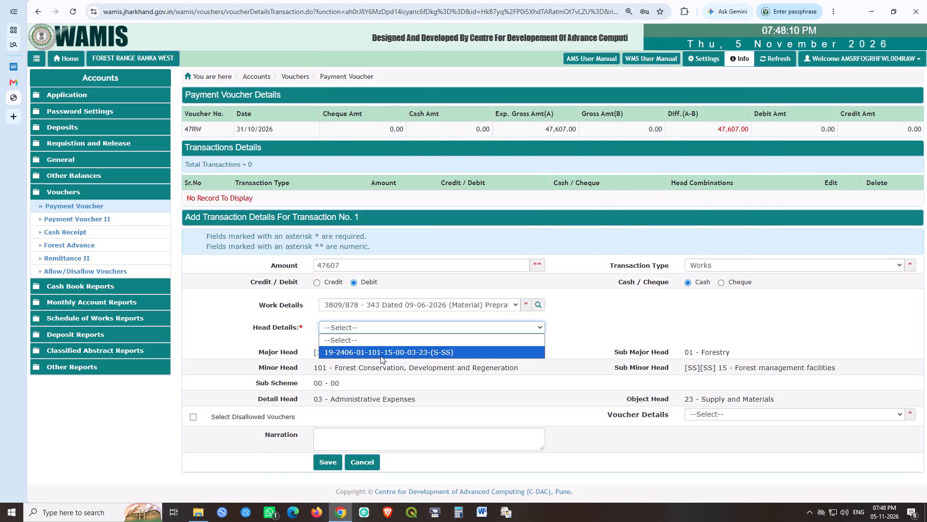
click(379, 353)
click(326, 465)
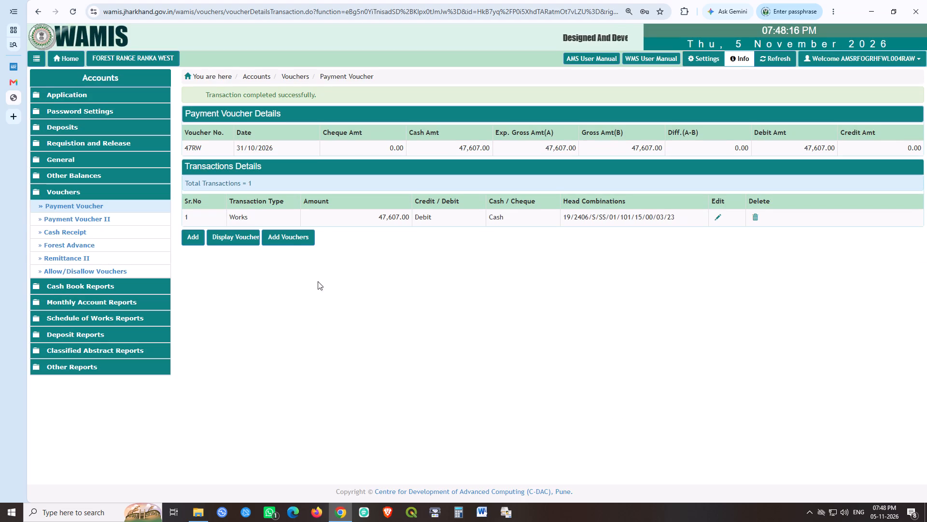
Create and save a new payment voucher numbered 48RW with an expected gross amount of 28084.
click(290, 231)
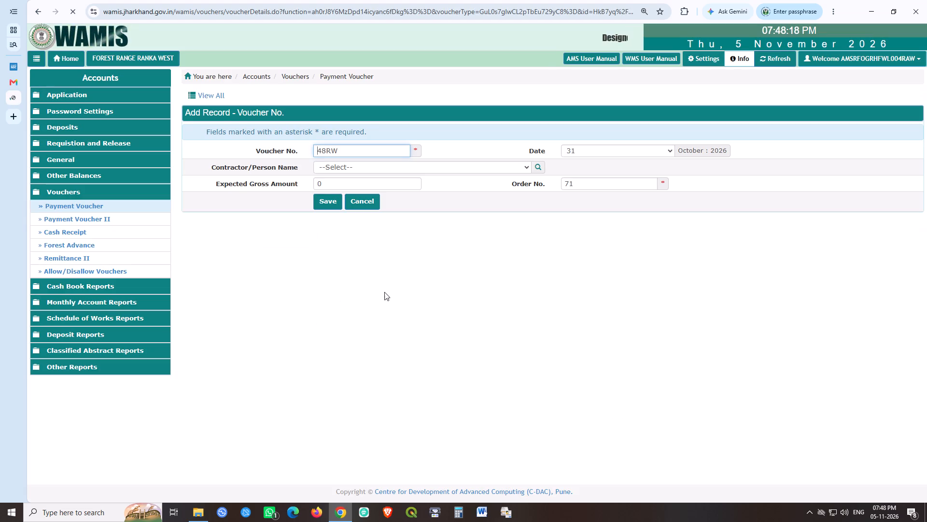
key(Tab)
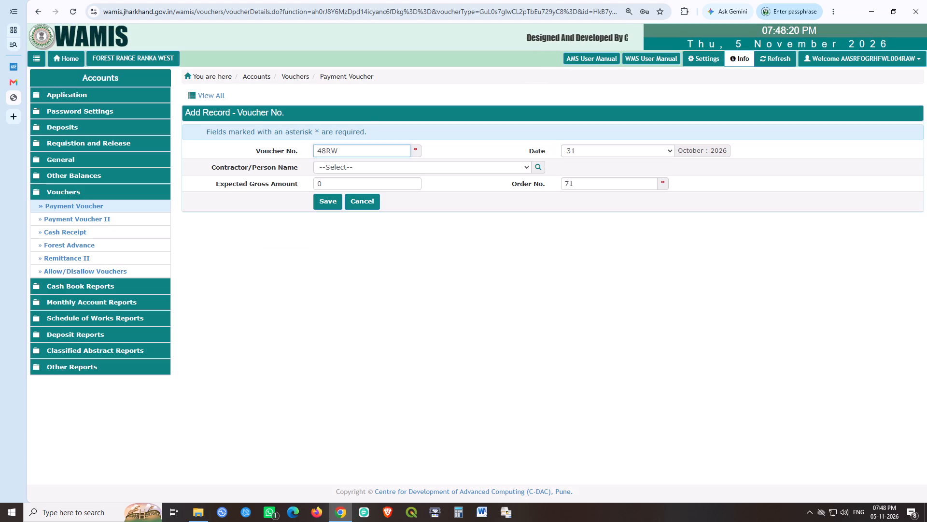
key(Tab)
key(Tab)
text(28084)
key(Tab)
key(Tab)
key(space)
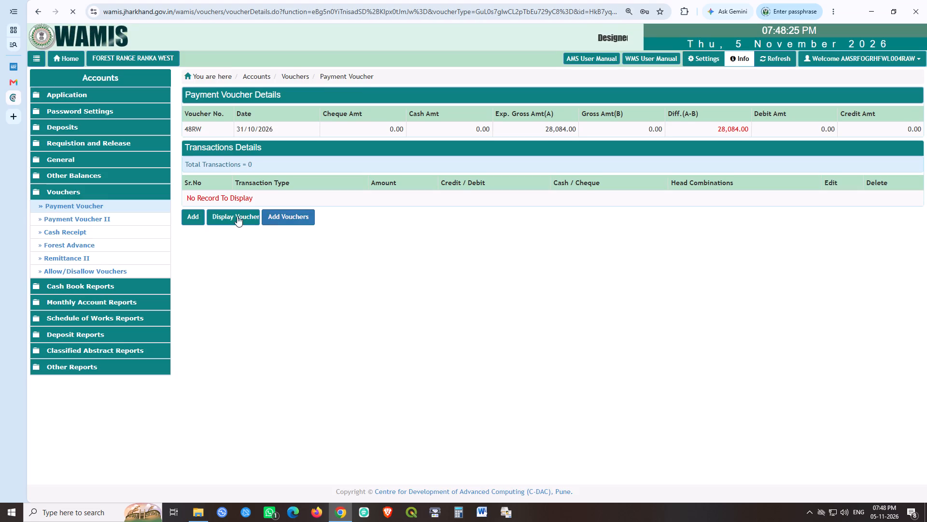
click(190, 217)
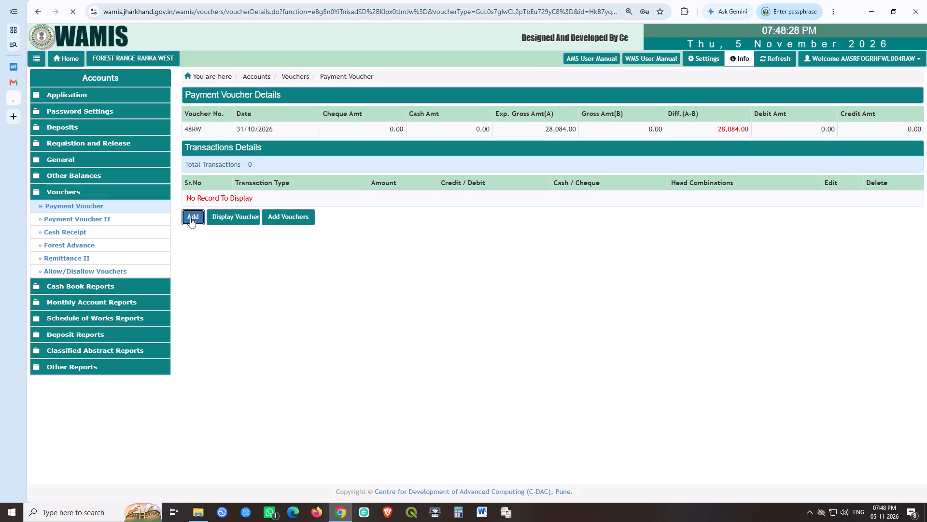
text(28084)
key(Tab)
key(Tab)
key(Tab)
key(Left)
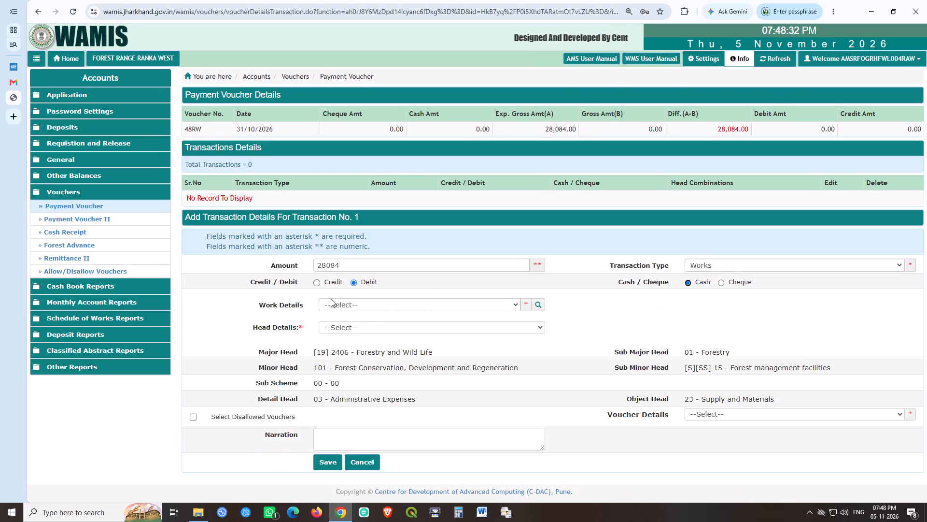
click(356, 304)
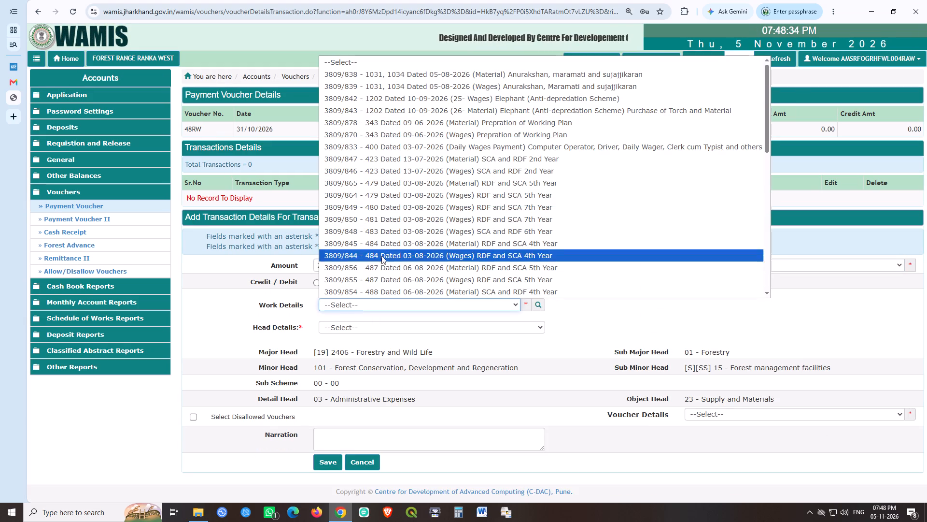
click(406, 122)
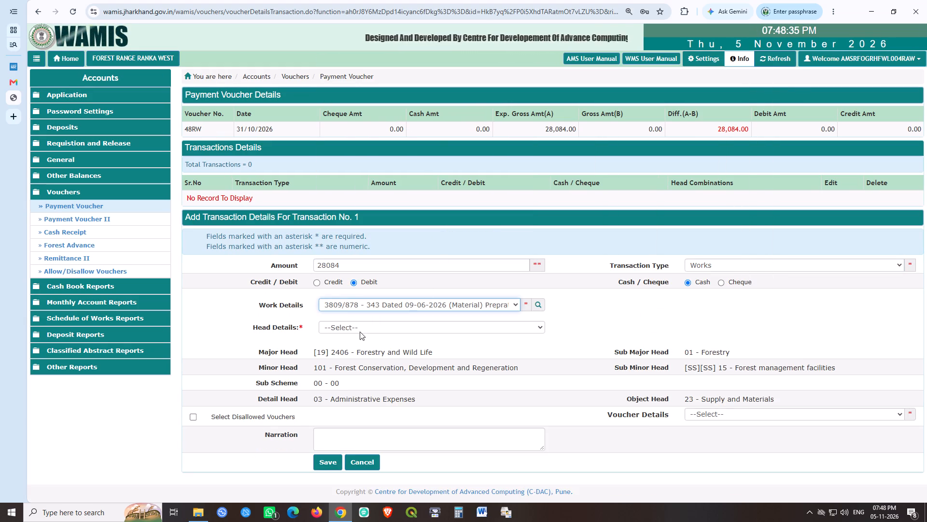
click(360, 331)
click(367, 347)
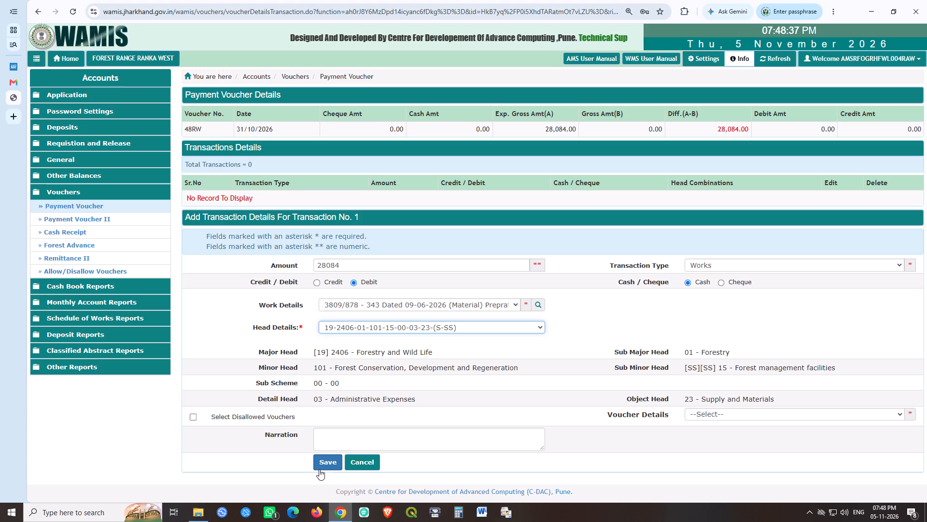
click(319, 466)
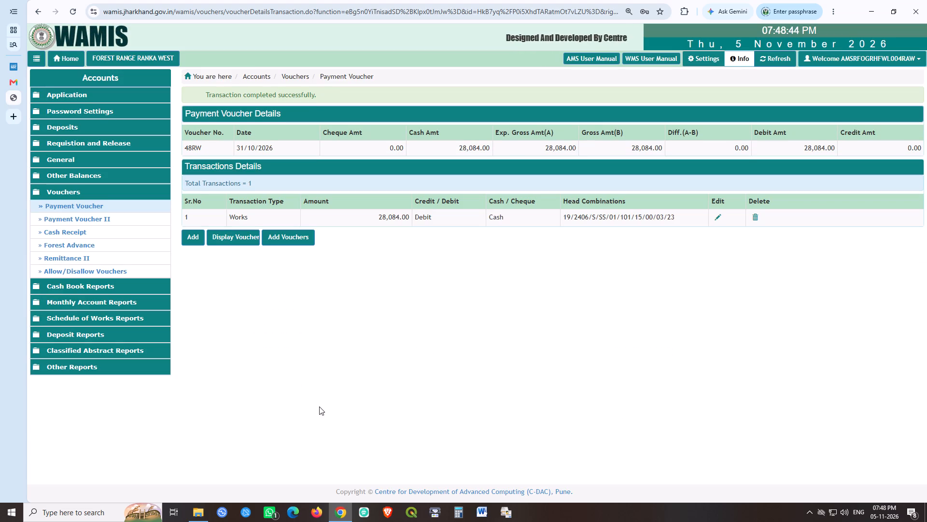
Create and save a new payment voucher numbered 40RW with an expected gross amount of 142350.
click(302, 238)
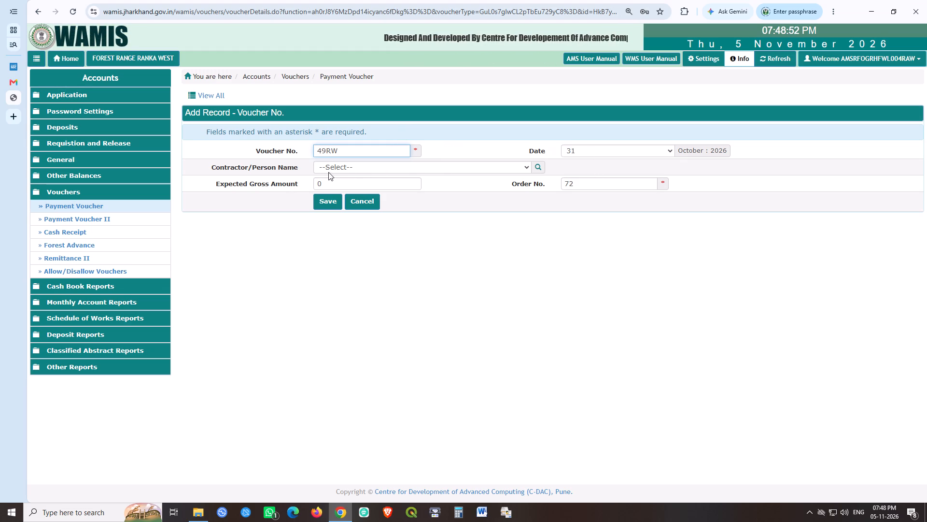
key(Right)
key(shift+Right)
key(0)
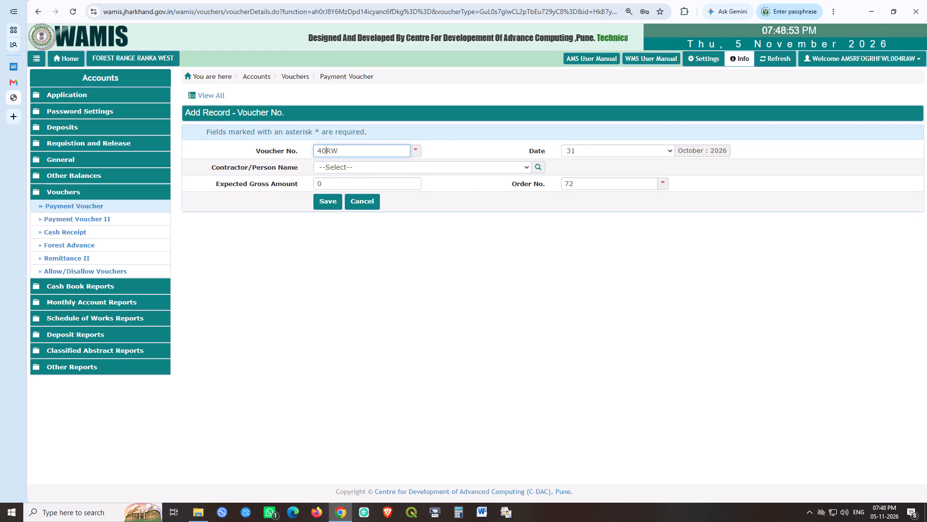
key(Tab)
key(Tab)
key(Tab)
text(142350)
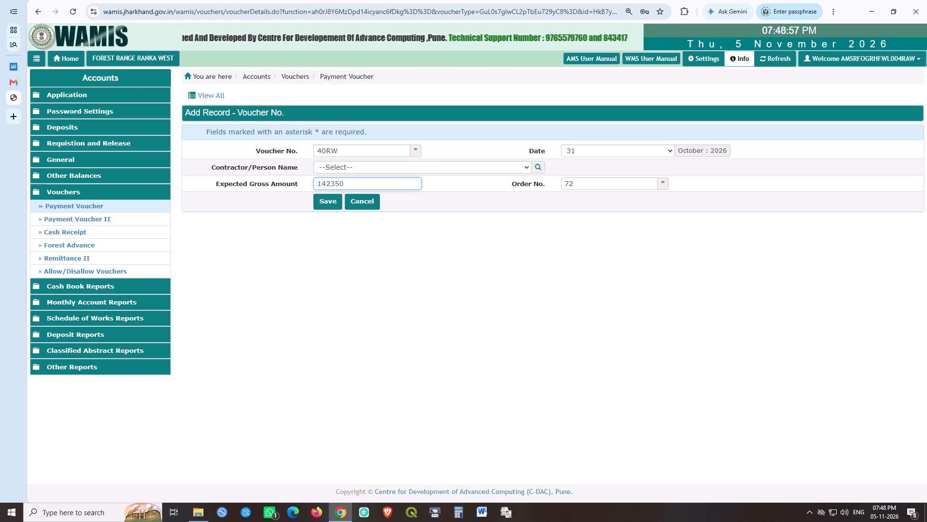
click(332, 200)
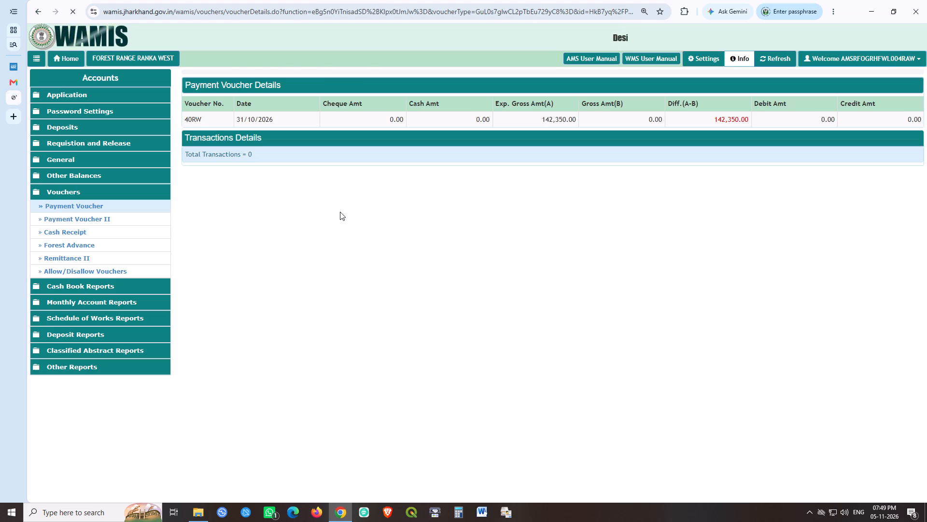
click(194, 213)
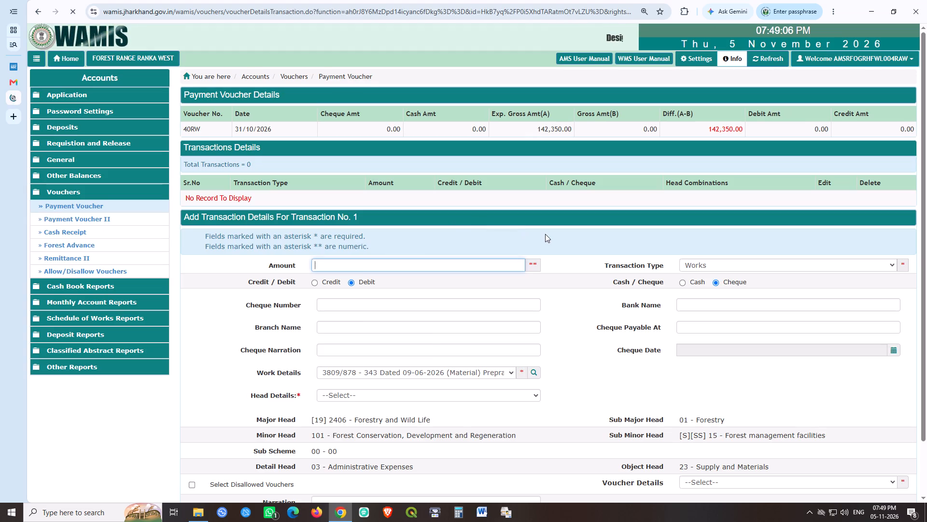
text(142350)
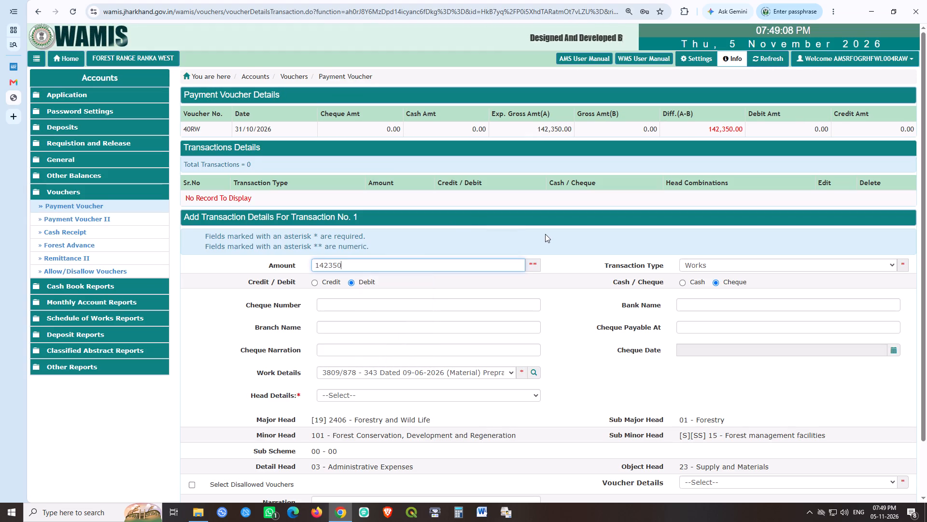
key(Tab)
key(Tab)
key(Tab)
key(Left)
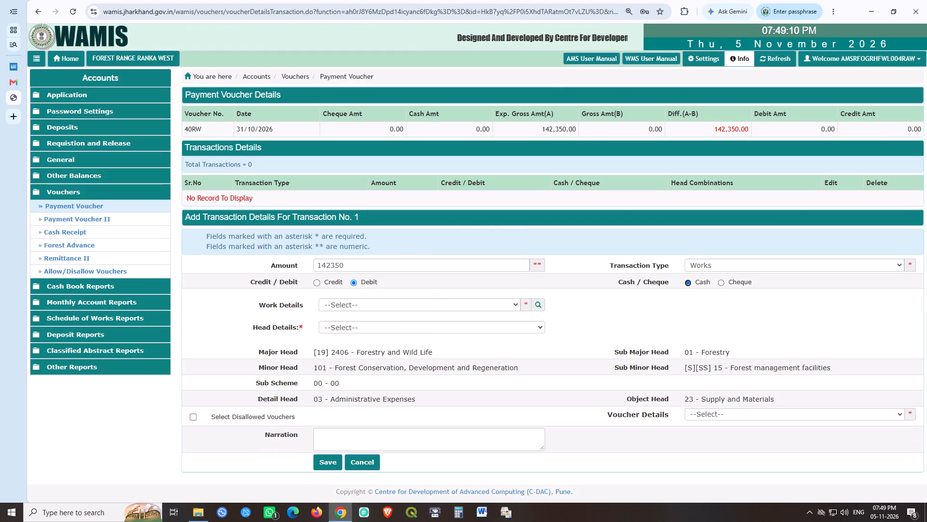
click(433, 305)
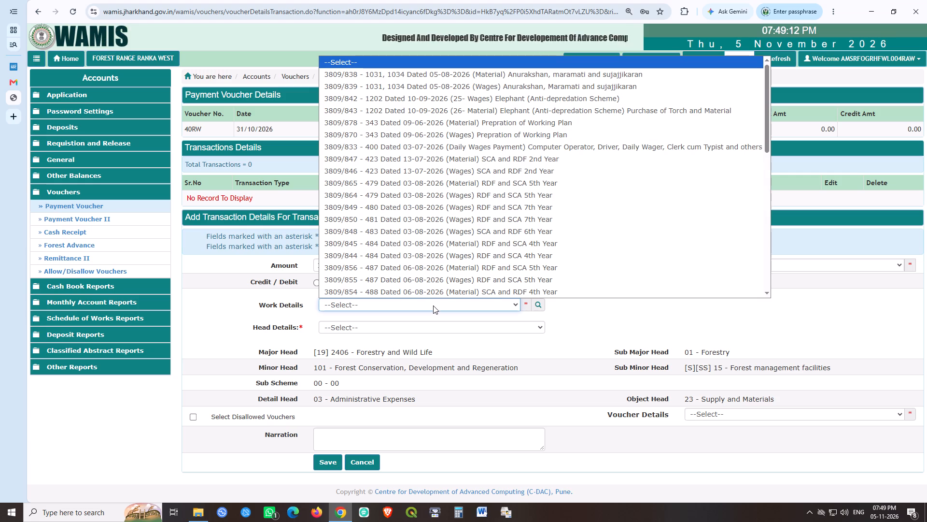
scroll(419, 217, down, 6)
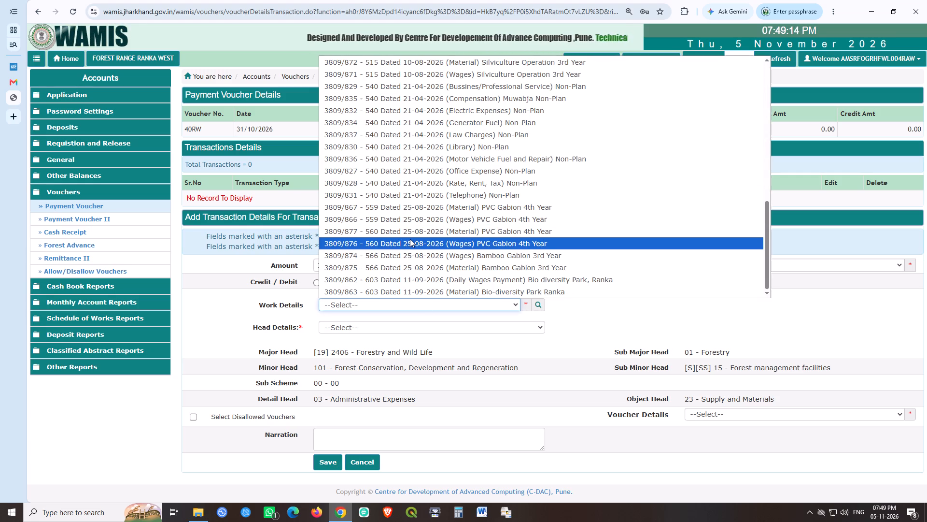
click(407, 72)
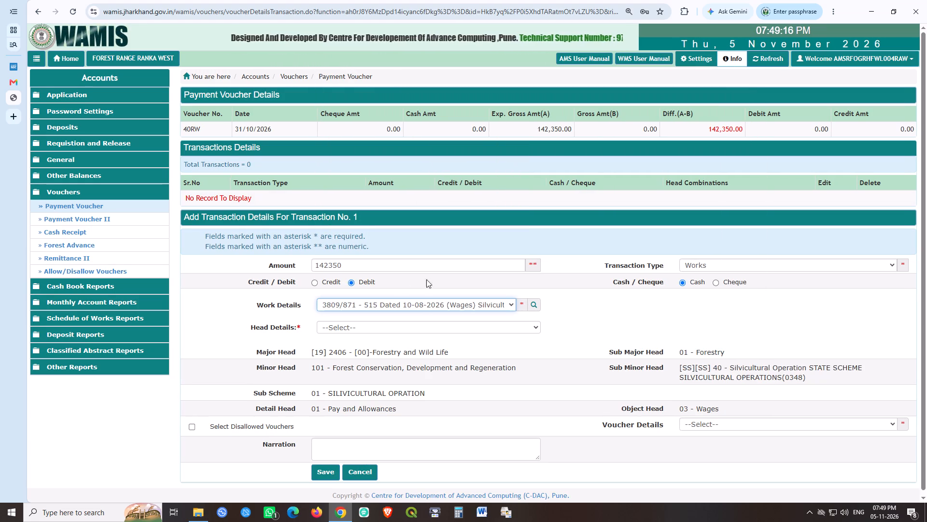
click(372, 327)
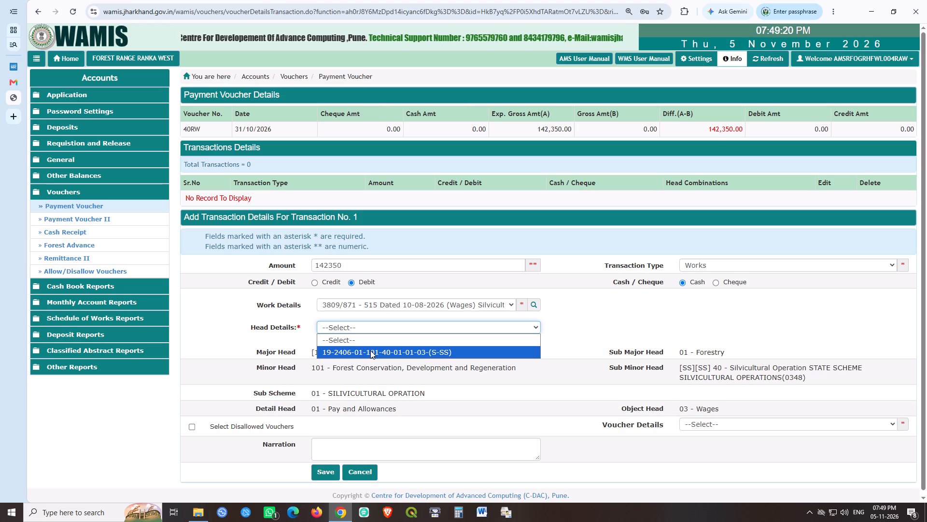
click(370, 350)
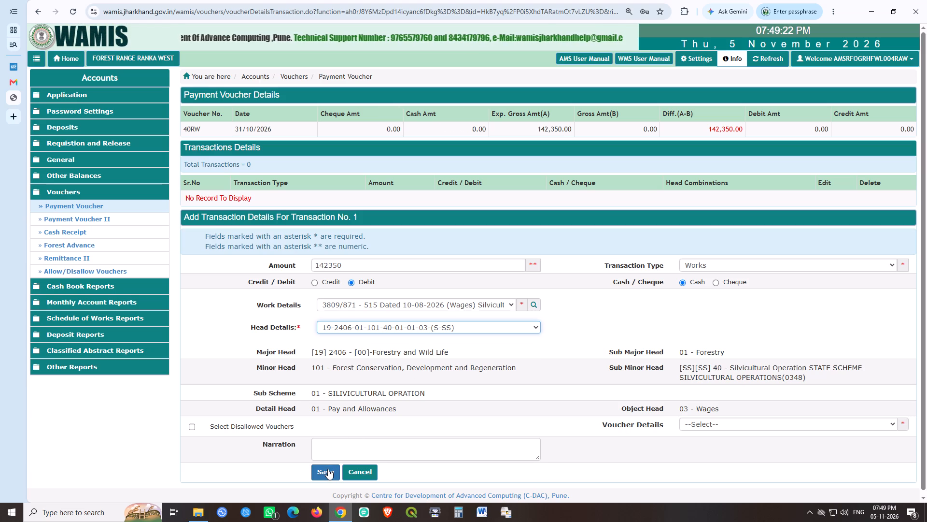
click(328, 469)
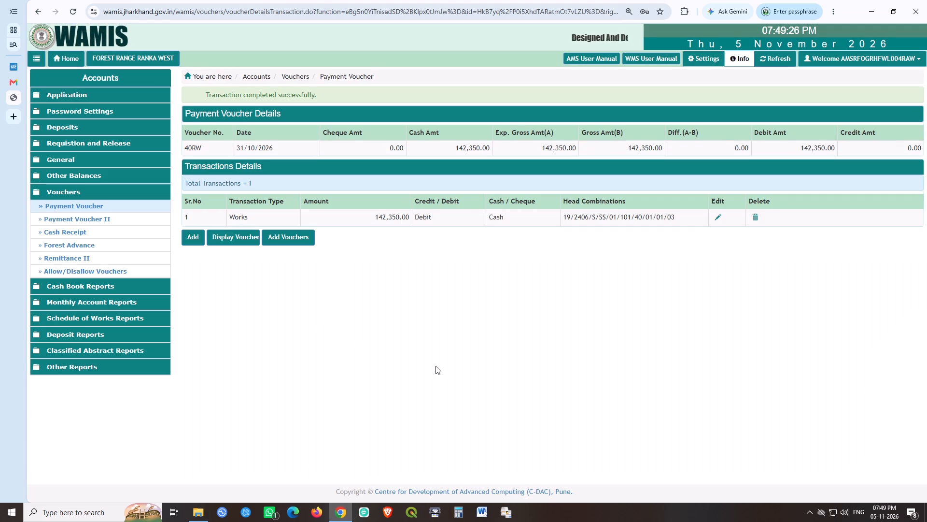
Create and save a new payment voucher numbered 50RW(P)3 with an expected gross amount of 10000.
click(290, 235)
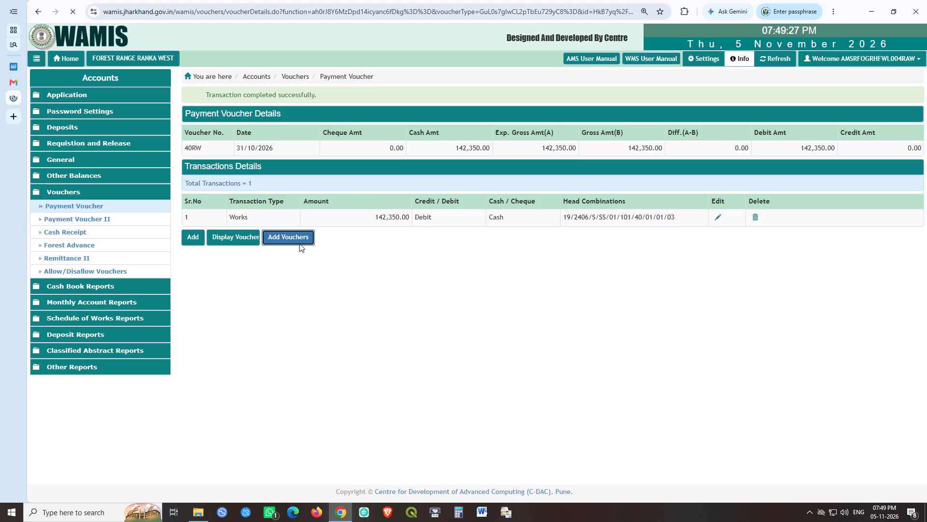
key(shift+Right)
key(shift+Right)
text(50)
key(Right)
key(Right)
key(Down)
key(Down)
key(Down)
key(Down)
key(Return)
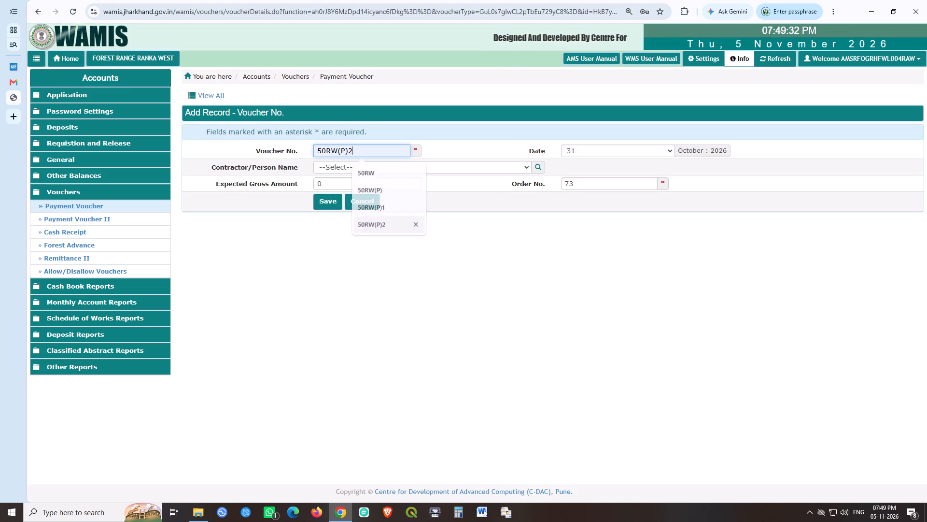
key(shift+Left)
key(3)
key(Tab)
key(Tab)
key(Tab)
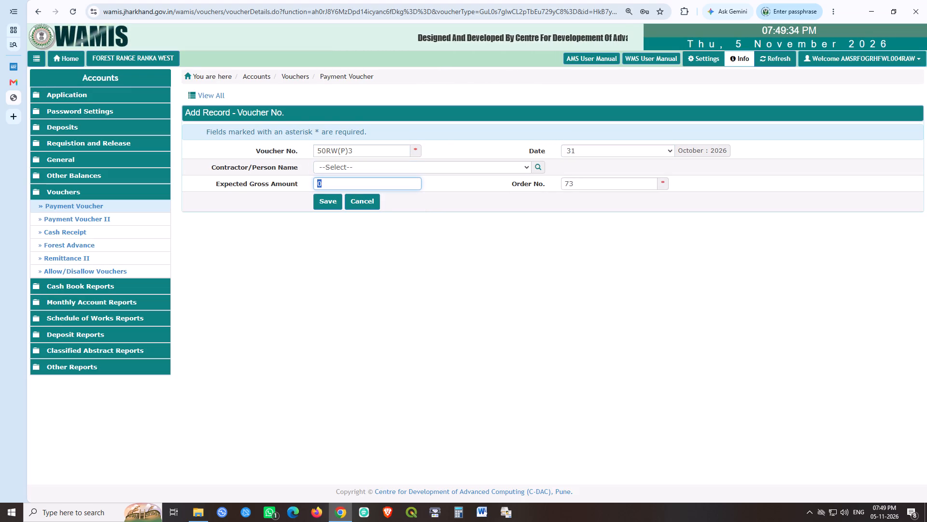
text(10000)
key(Tab)
key(Tab)
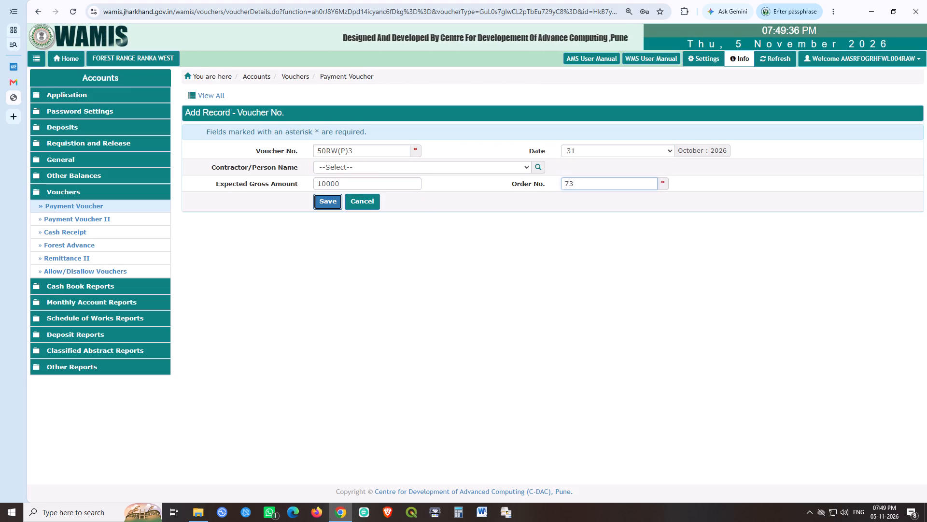
key(space)
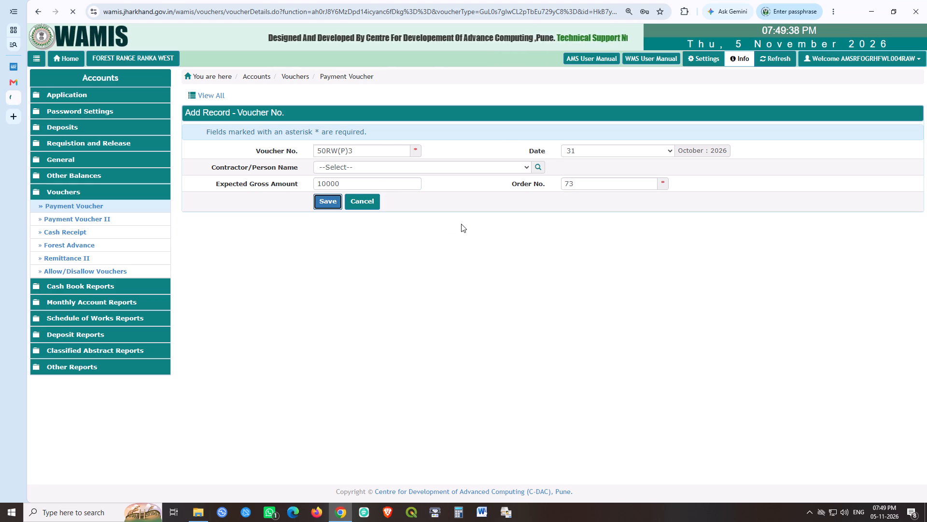
click(187, 217)
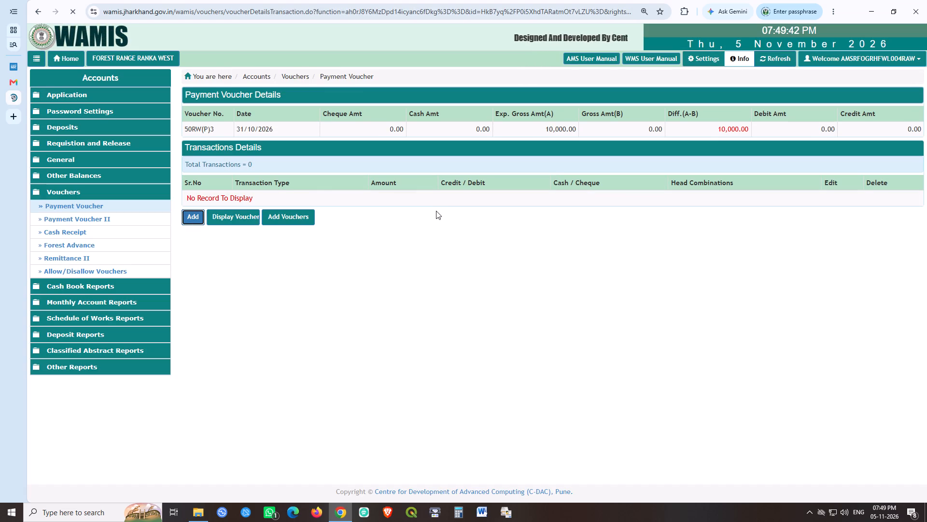
text(10000)
key(Tab)
key(Tab)
key(Tab)
key(Left)
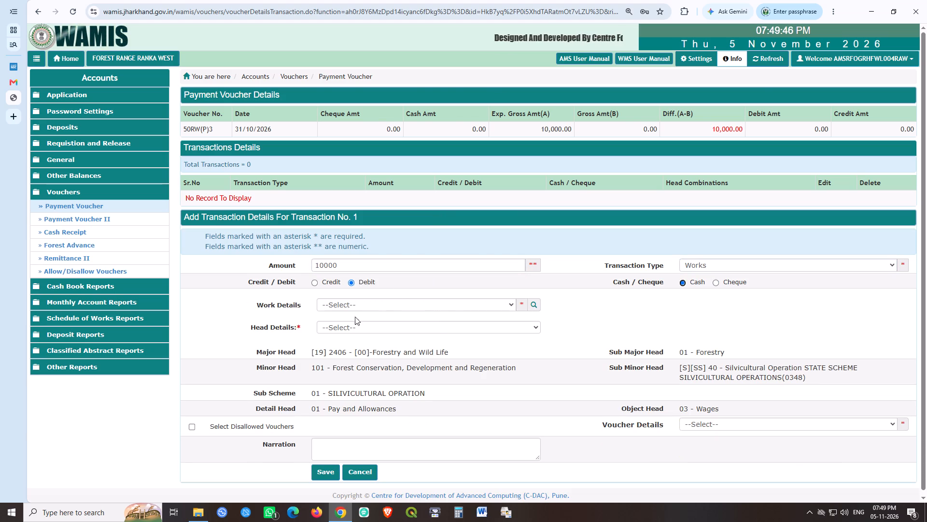
click(380, 304)
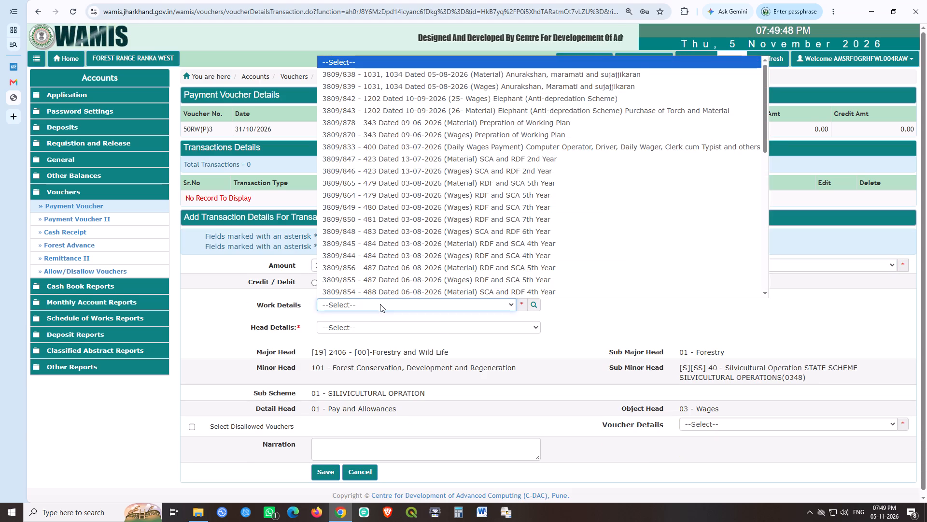
scroll(397, 230, down, 3)
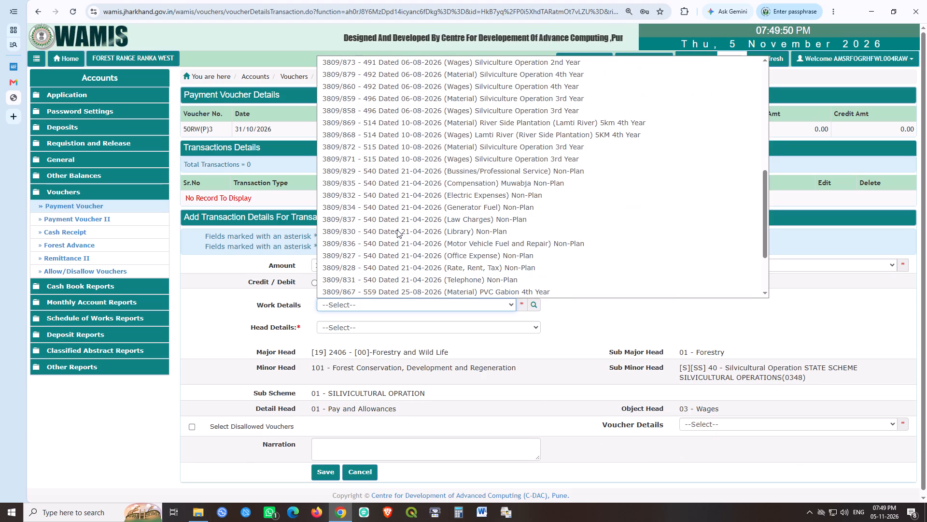
click(404, 150)
click(370, 325)
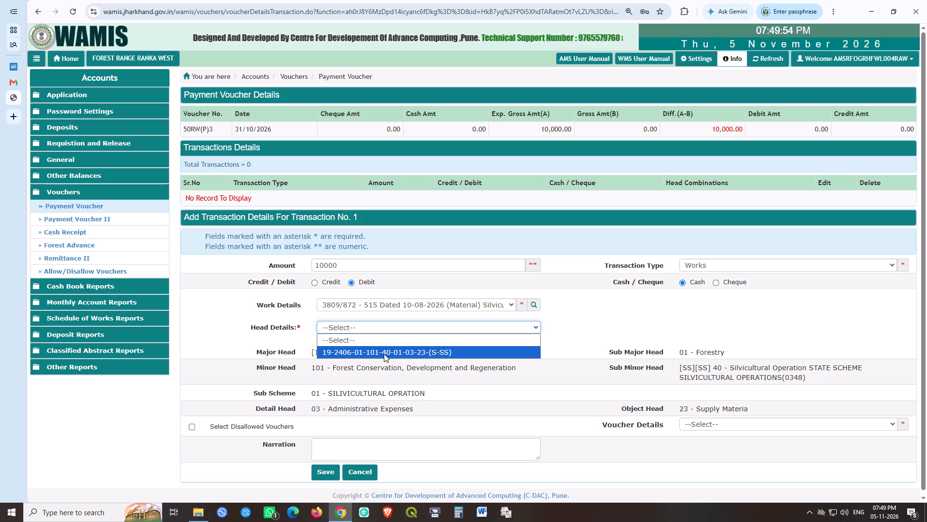
click(384, 354)
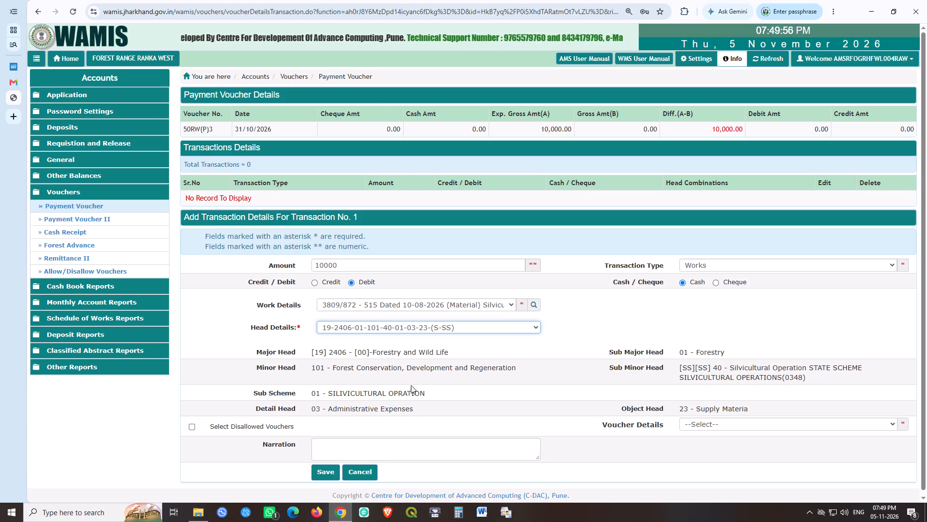
click(328, 472)
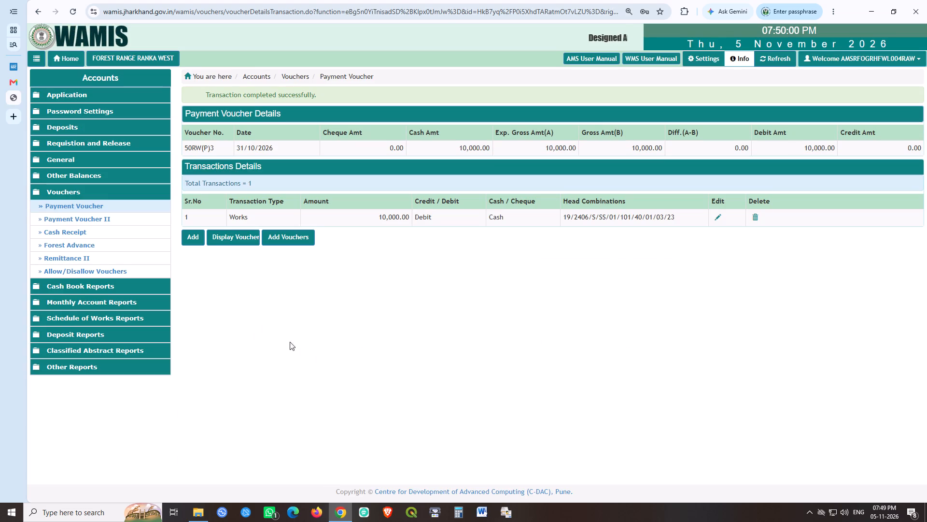
Open the entry form for a new cash receipt.
click(62, 232)
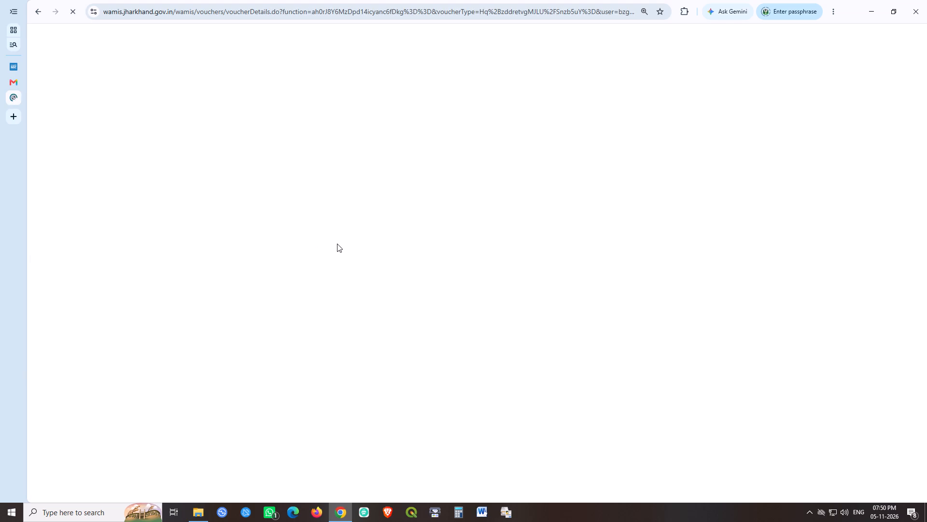
Refresh the monthly account and accept the refresh request.
click(765, 63)
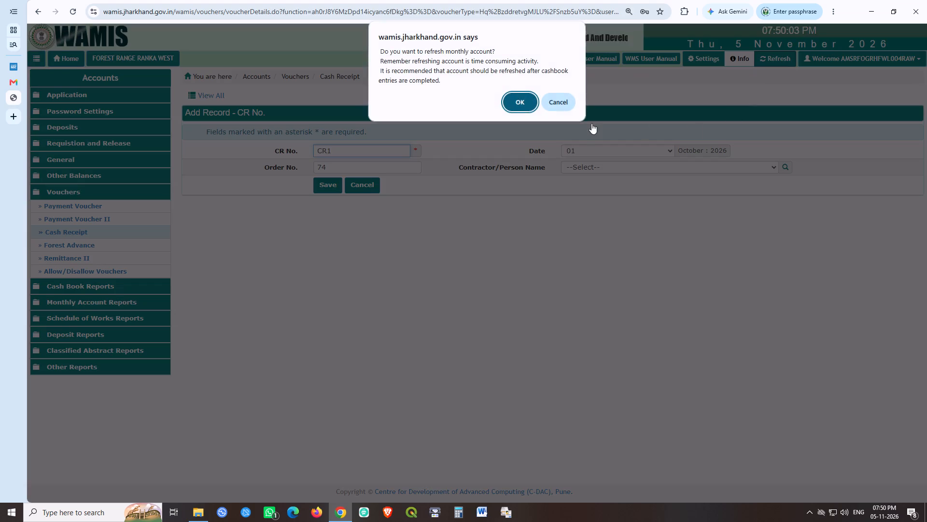
click(518, 95)
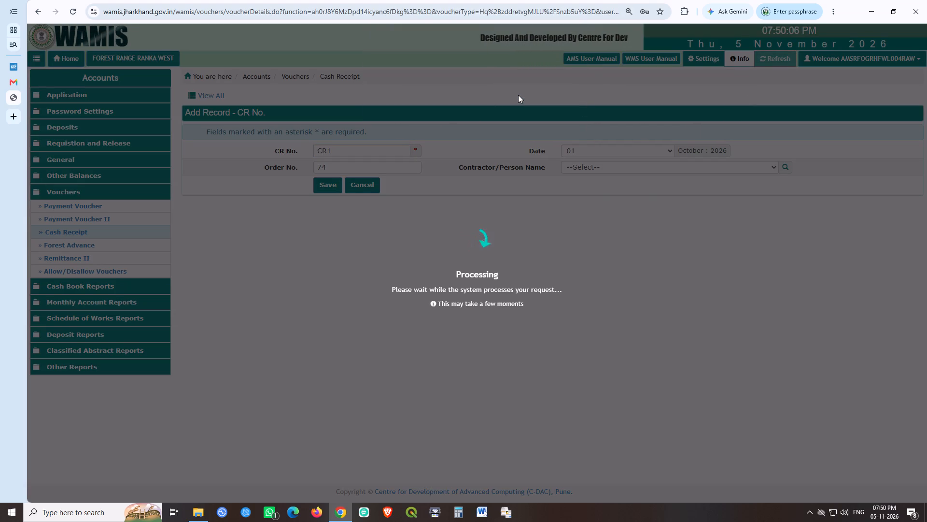
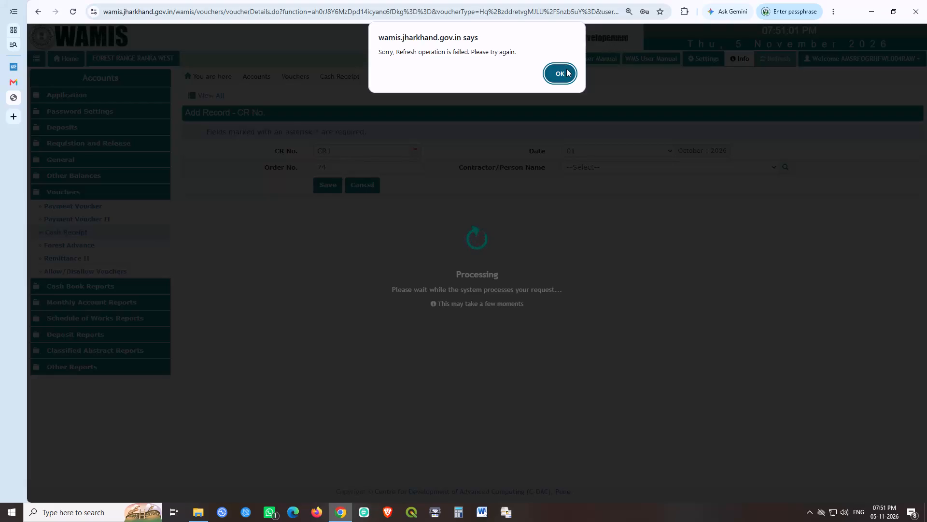
Dismiss the alert about the refresh operation.
click(566, 69)
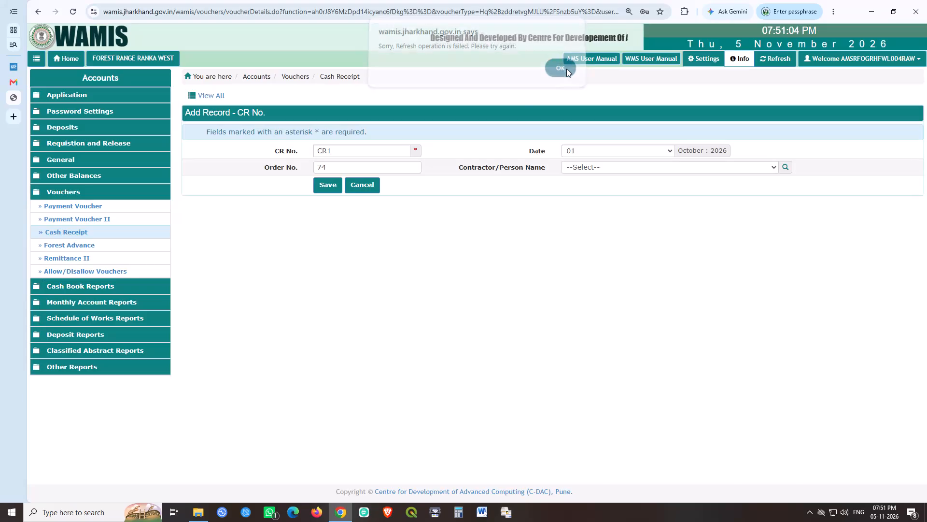
Show the abstract Form 60P classified abstract report for October 2026, compiled for all offices, and review it through to the grand total.
click(81, 347)
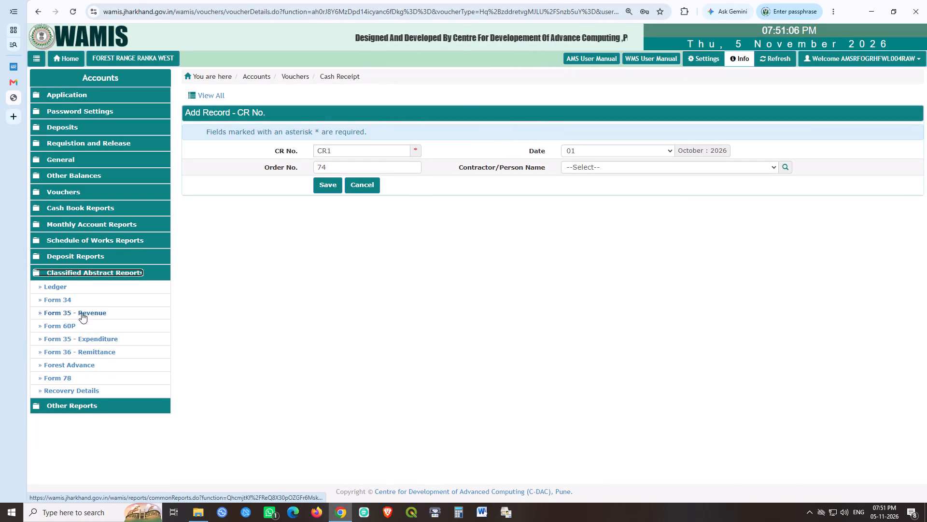
click(65, 326)
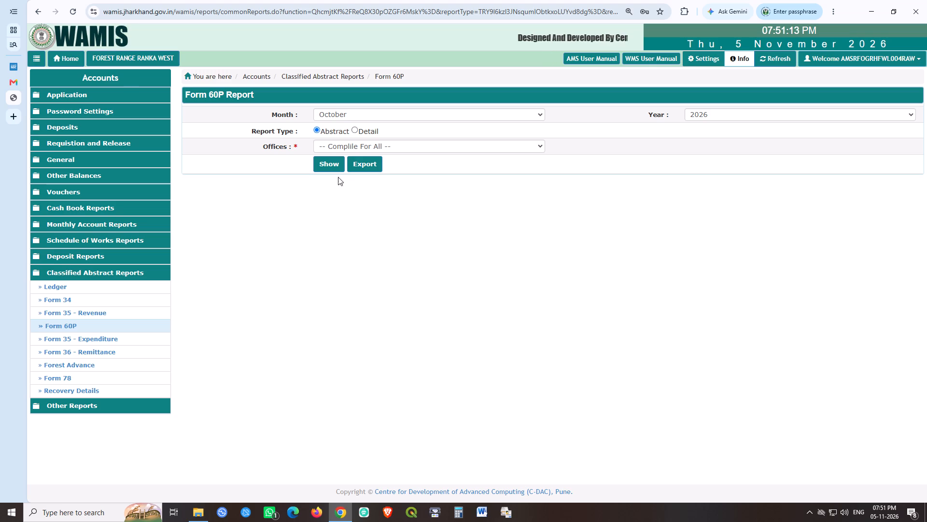
click(331, 166)
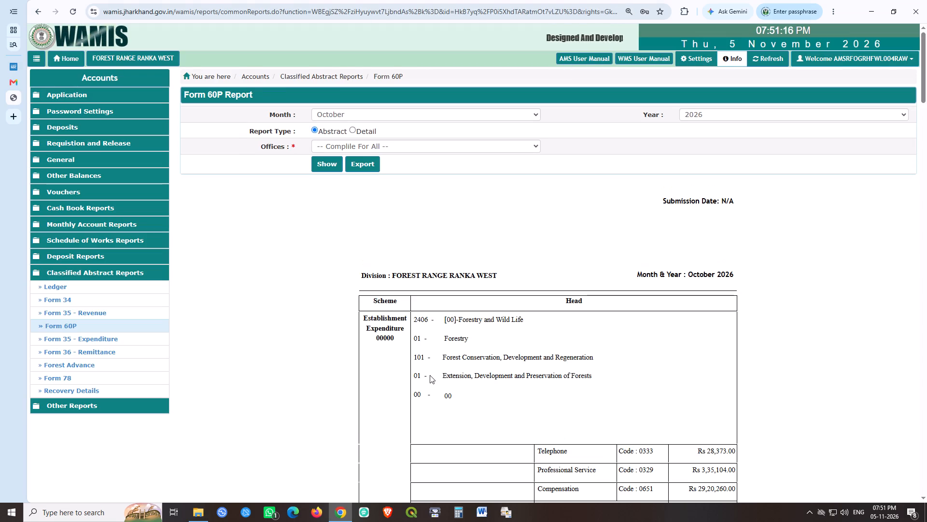
scroll(430, 374, down, 20)
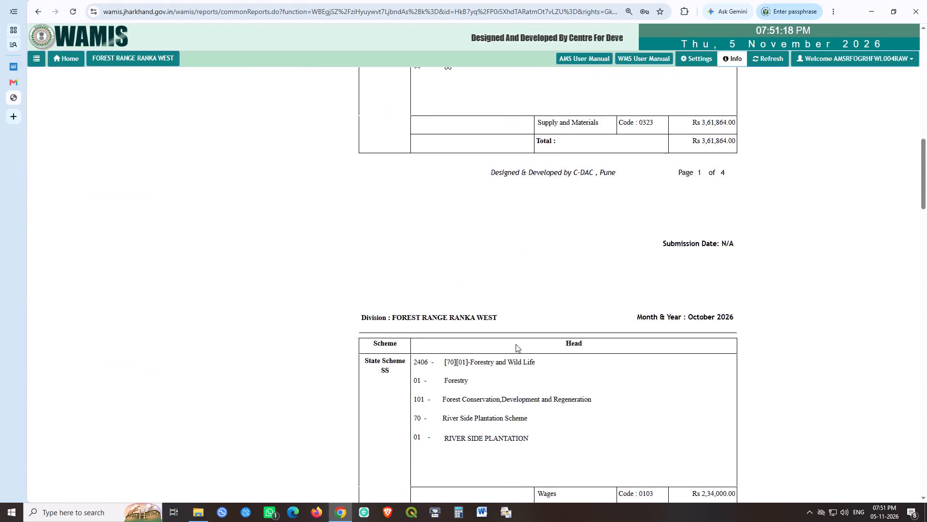
scroll(516, 344, down, 19)
scroll(516, 344, down, 12)
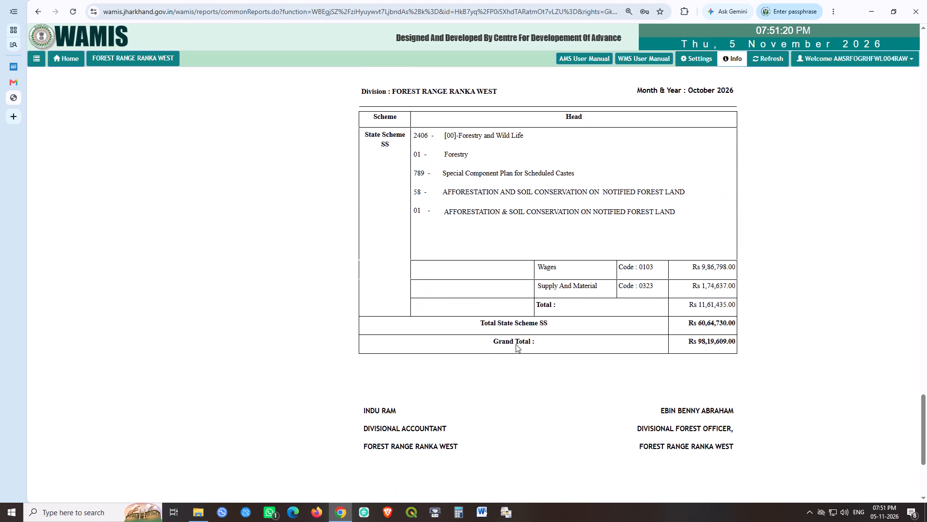